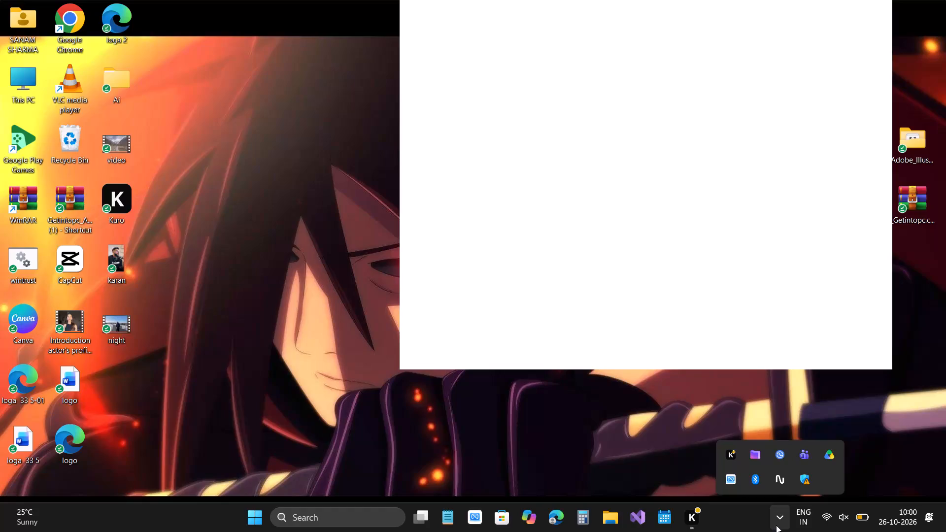
Launch Adobe Premiere Pro from the Creativity category of the installed apps.
{"action": "left_click", "coordinate": [776, 525]}
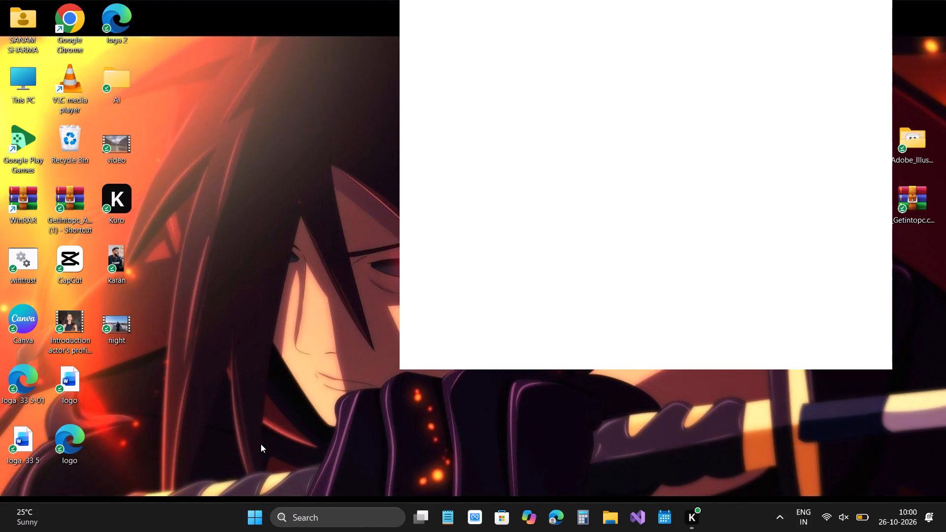
{"action": "left_click", "coordinate": [261, 518]}
{"action": "scroll", "coordinate": [416, 422], "scroll_direction": "down", "scroll_amount": 1}
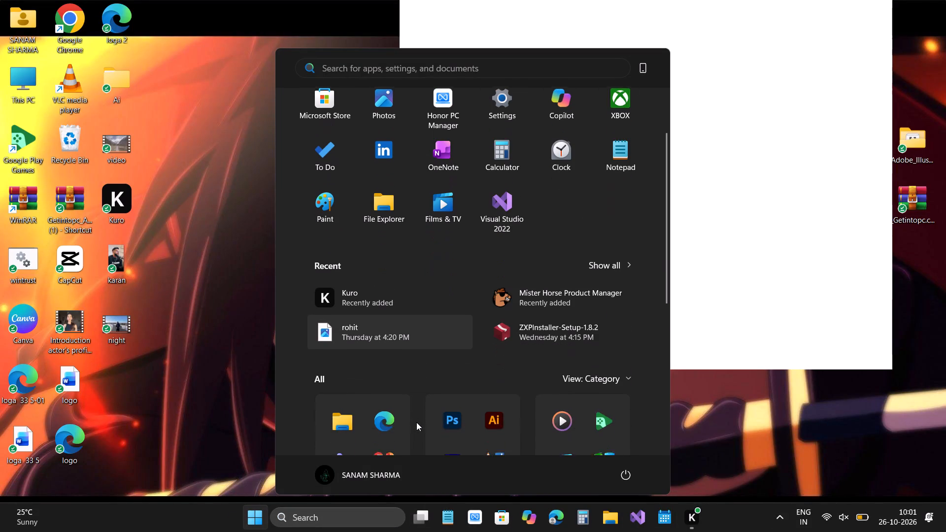
{"action": "scroll", "coordinate": [416, 422], "scroll_direction": "down", "scroll_amount": 2}
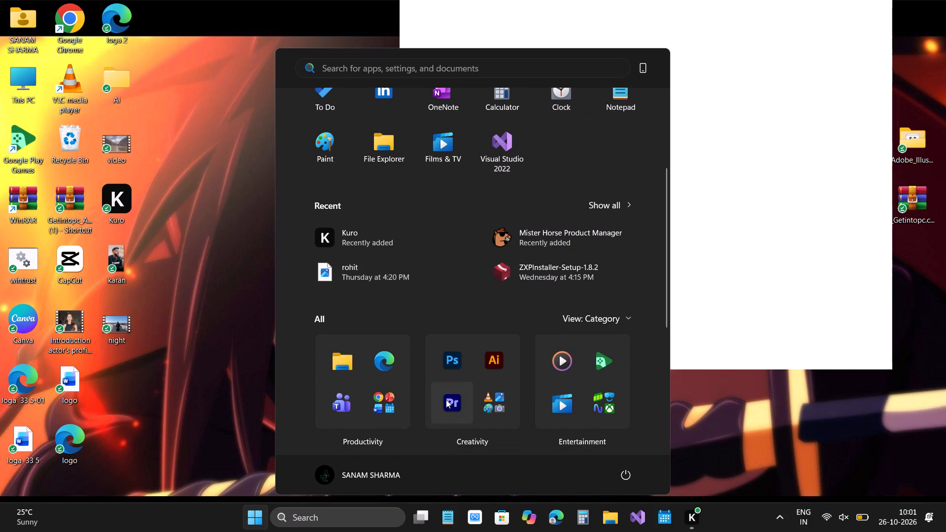
{"action": "double_click", "coordinate": [446, 399]}
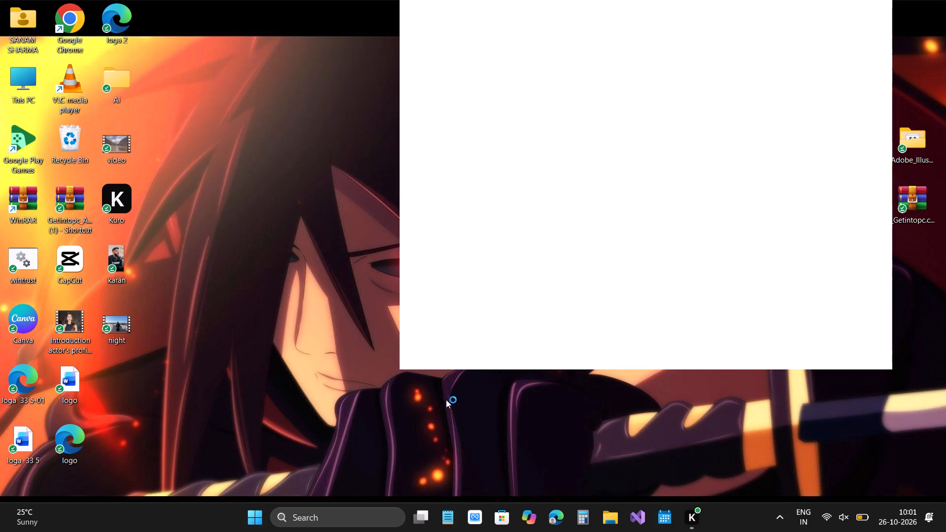
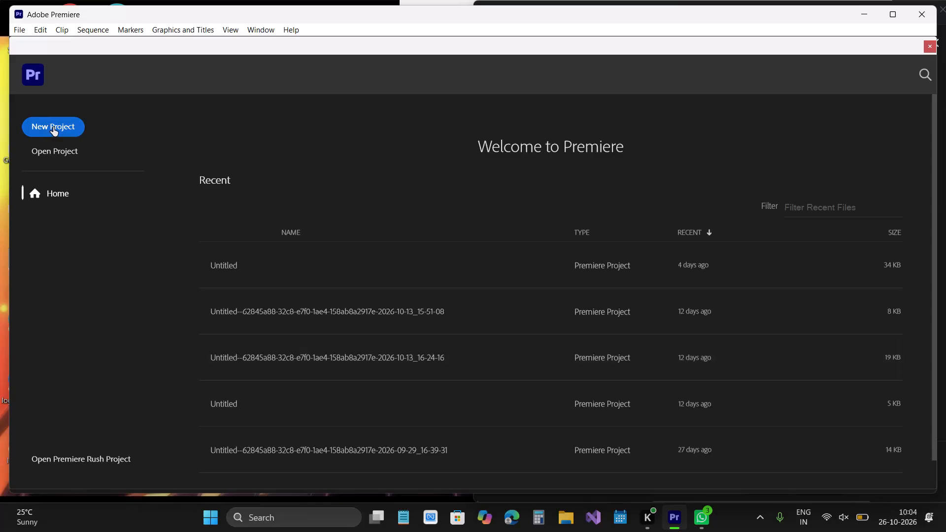
Create a new project named Untitled with no template, replacing the existing one, and skip the initial media import.
{"action": "left_click", "coordinate": [53, 127]}
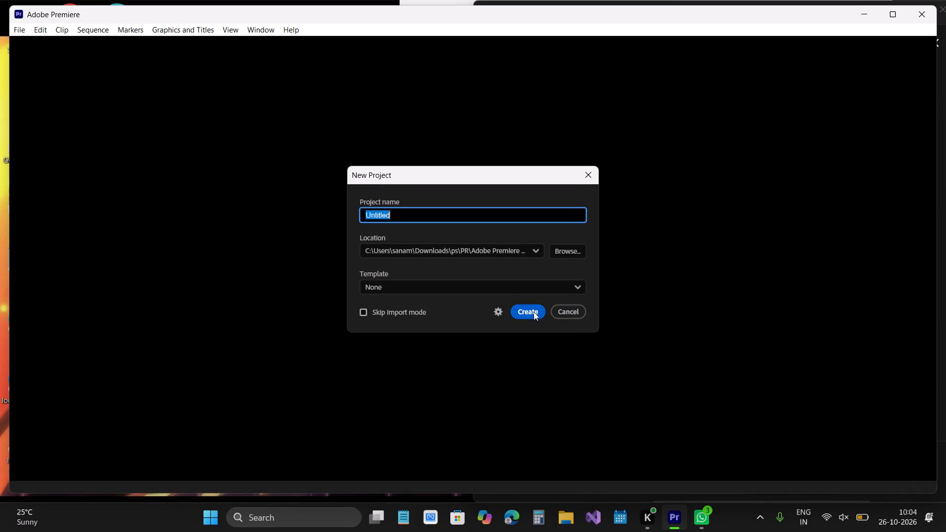
{"action": "left_click", "coordinate": [534, 312]}
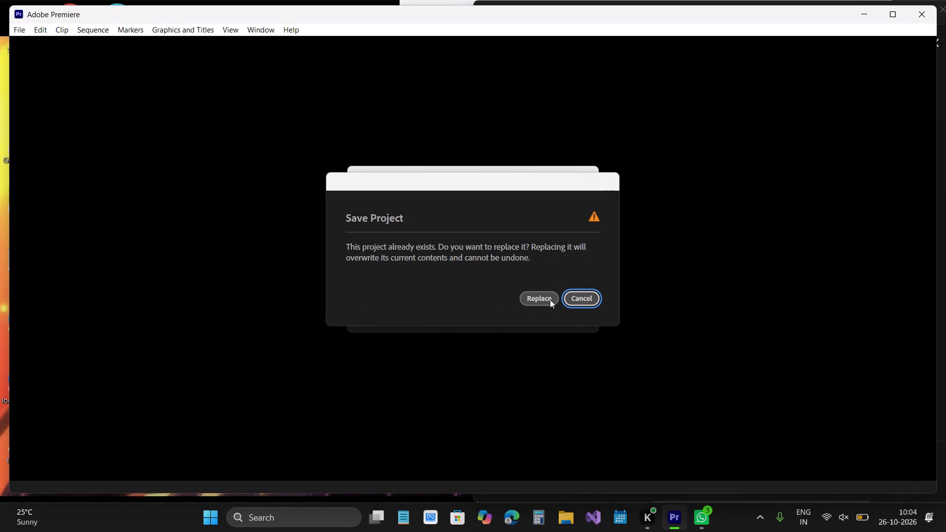
{"action": "left_click", "coordinate": [550, 300]}
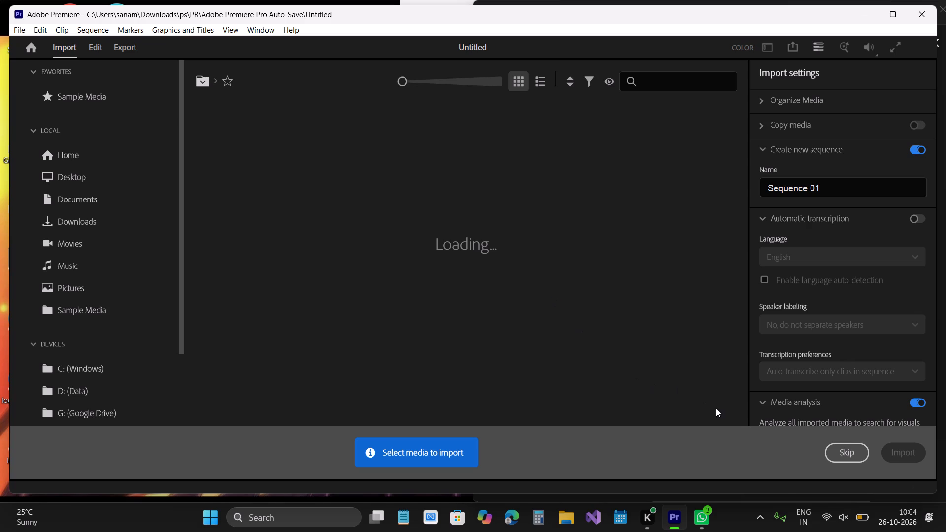
{"action": "left_click", "coordinate": [842, 456]}
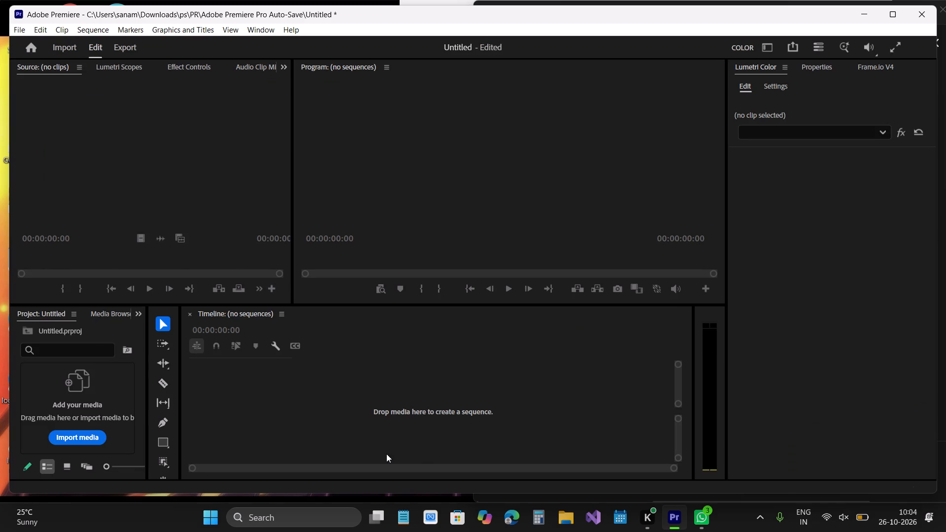
Import the image r.jpeg into the project.
{"action": "key", "text": "ctrl+i"}
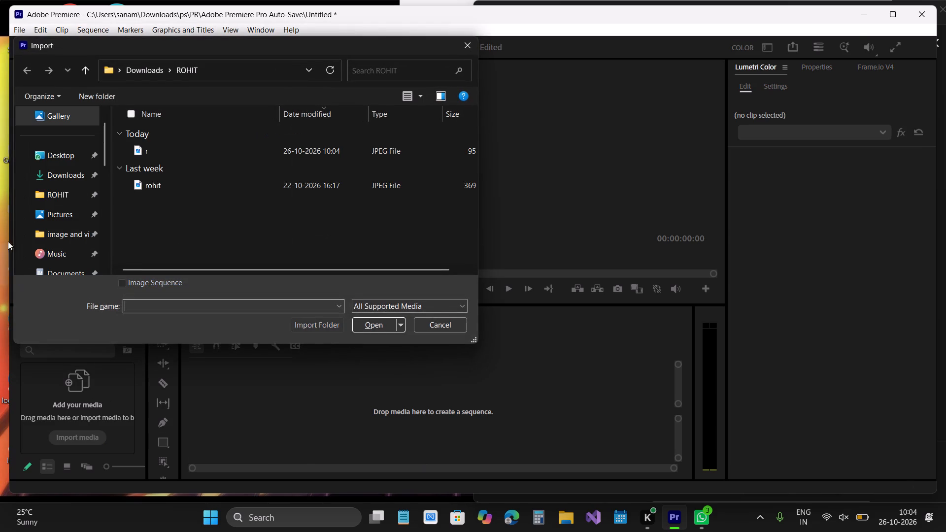
{"action": "double_click", "coordinate": [238, 157]}
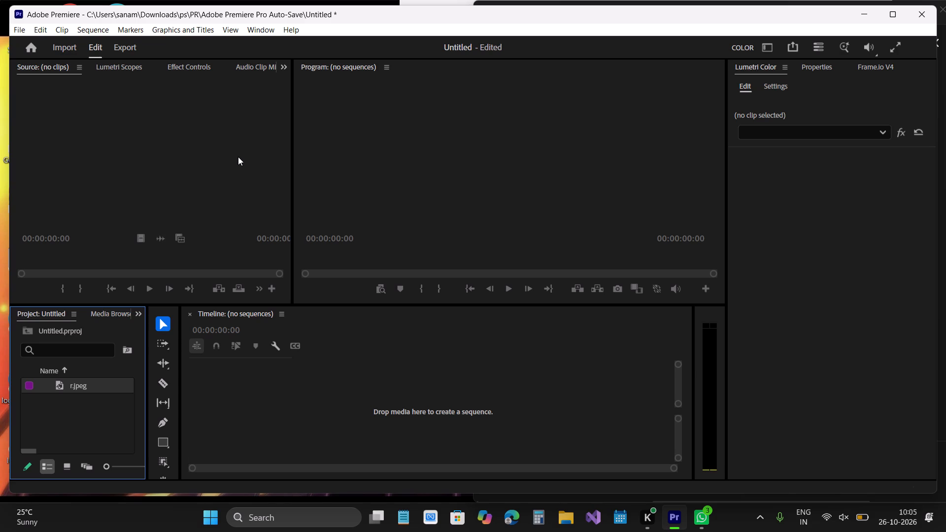
Preview r.jpeg in the Source monitor and place it on the empty timeline to create a sequence from it.
{"action": "double_click", "coordinate": [84, 381]}
{"action": "left_click", "coordinate": [101, 424]}
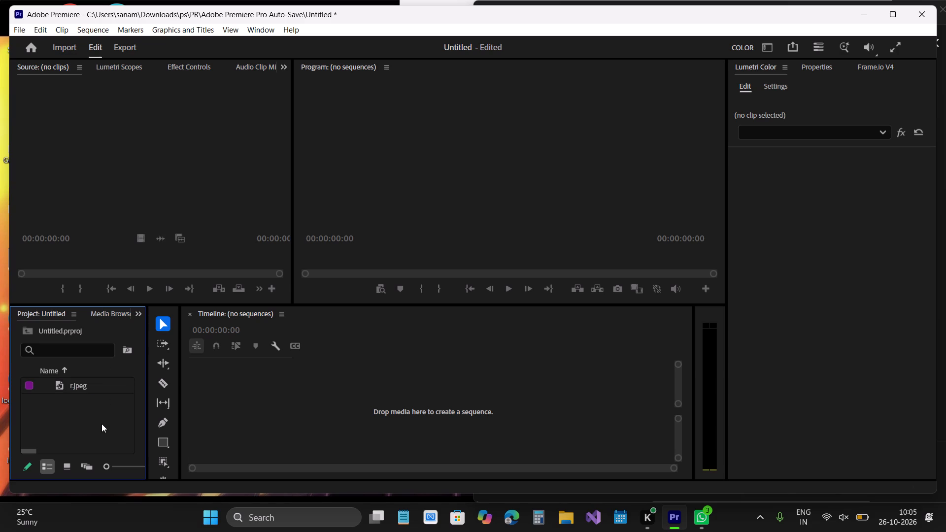
{"action": "double_click", "coordinate": [101, 385]}
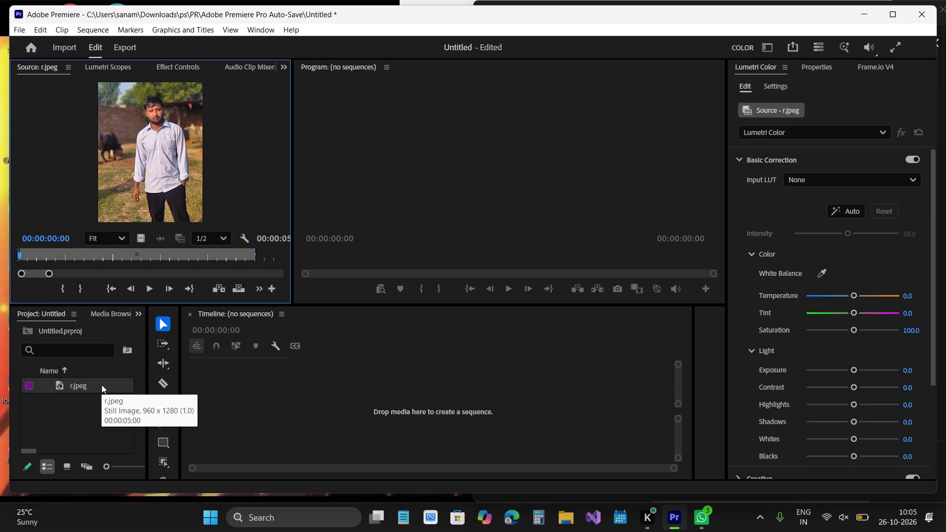
{"action": "left_click_drag", "start_coordinate": [101, 385], "coordinate": [327, 390]}
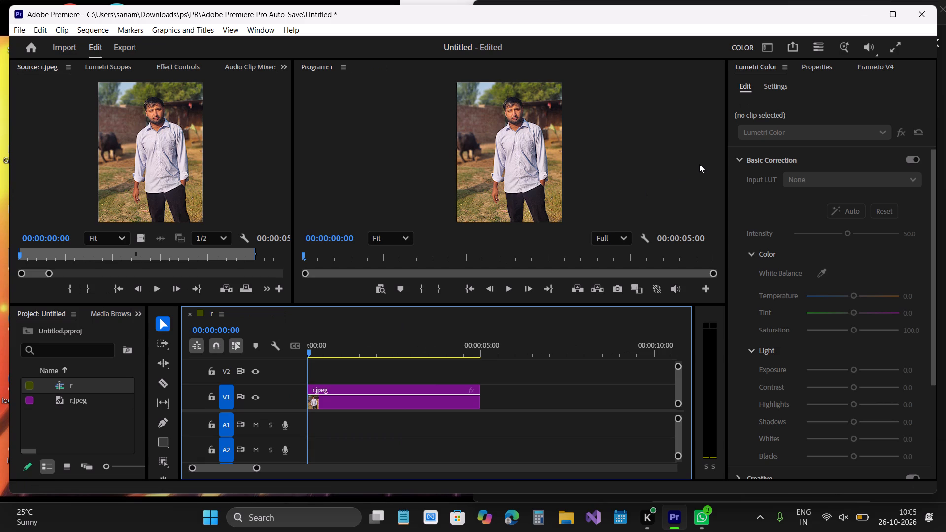
Select the r.jpeg clip on track V1 and move the playhead over it to 00:00:01:11.
{"action": "left_click", "coordinate": [881, 129]}
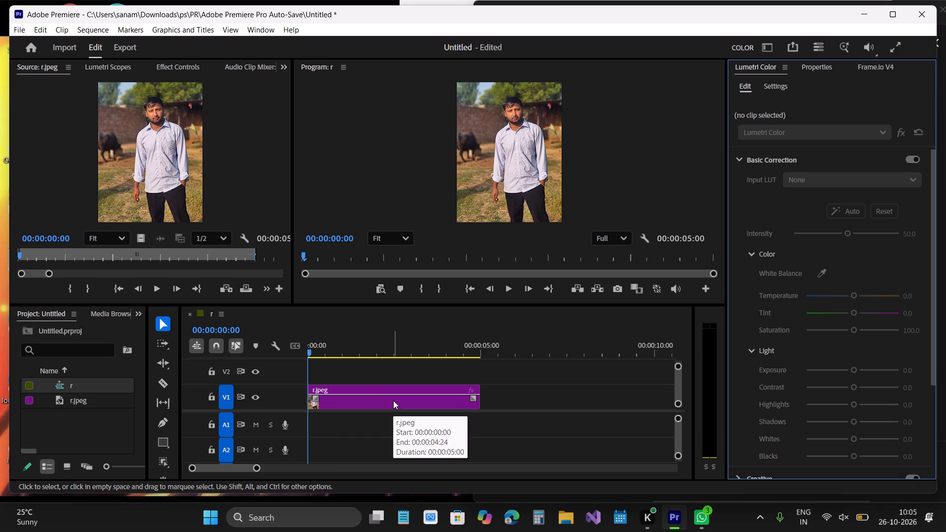
{"action": "right_click", "coordinate": [382, 394]}
{"action": "left_click", "coordinate": [382, 394]}
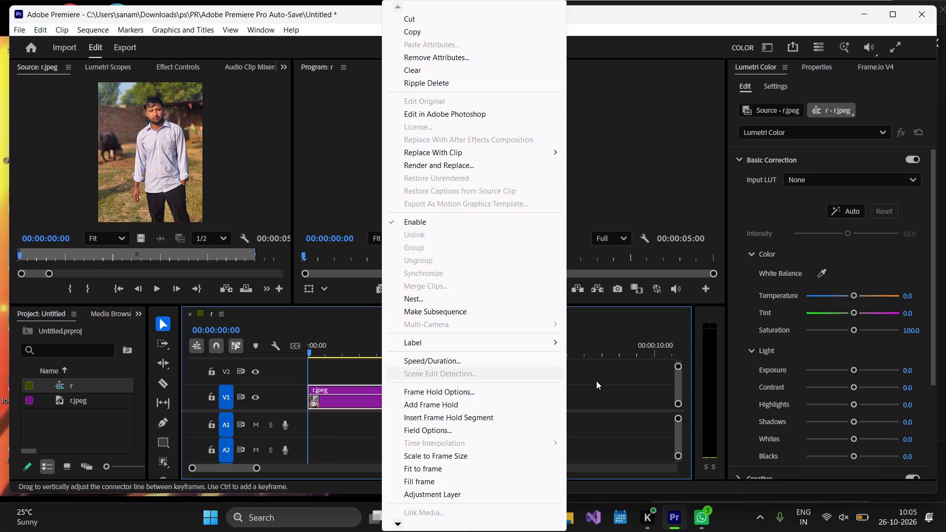
{"action": "left_click", "coordinate": [623, 334]}
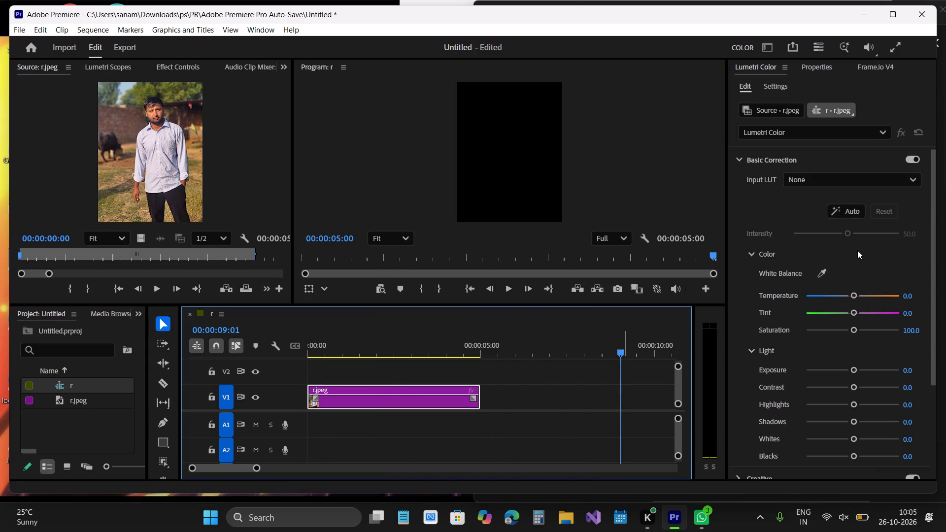
{"action": "scroll", "coordinate": [537, 186], "scroll_direction": "down", "scroll_amount": 1}
{"action": "left_click_drag", "start_coordinate": [622, 351], "coordinate": [486, 341]}
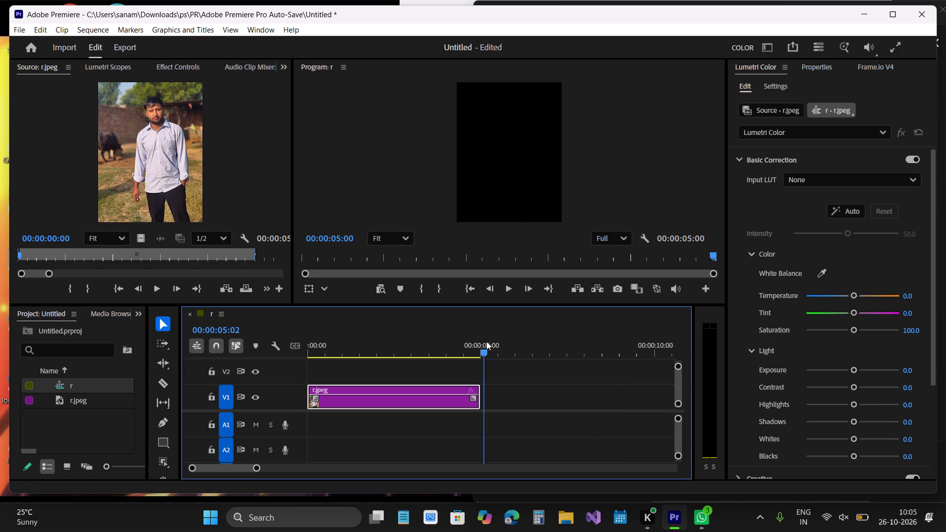
{"action": "left_click_drag", "start_coordinate": [486, 341], "coordinate": [493, 340]}
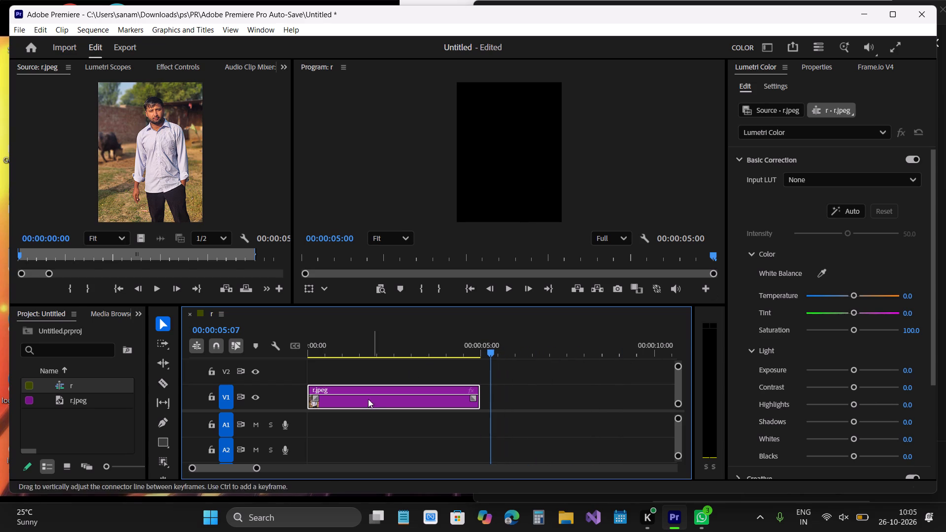
{"action": "left_click", "coordinate": [494, 350]}
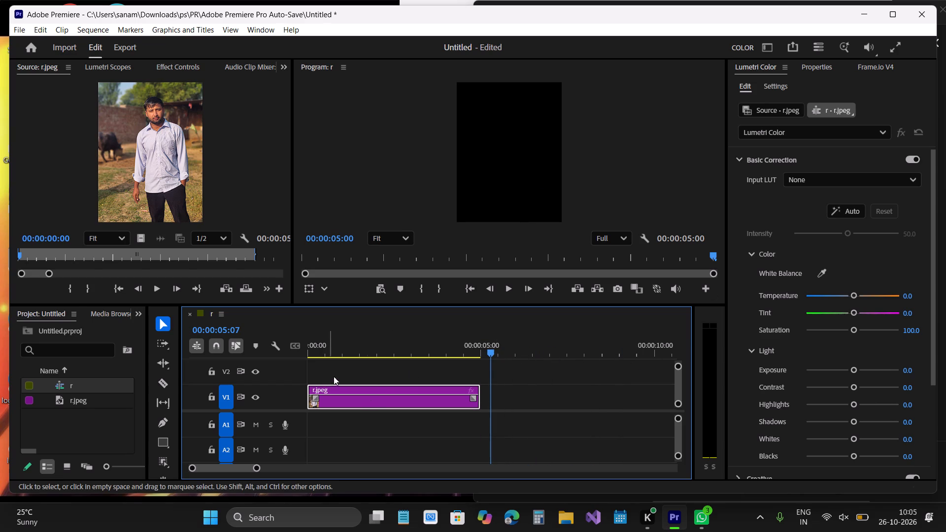
{"action": "left_click_drag", "start_coordinate": [489, 352], "coordinate": [356, 362]}
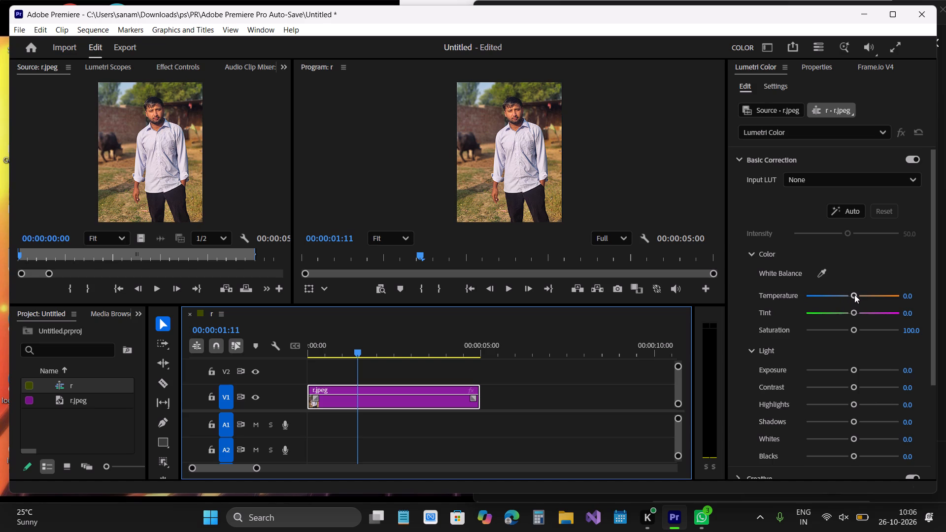
Set the clip's Temperature to 35.5 in the Lumetri Basic Correction.
{"action": "left_click_drag", "start_coordinate": [854, 295], "coordinate": [871, 294]}
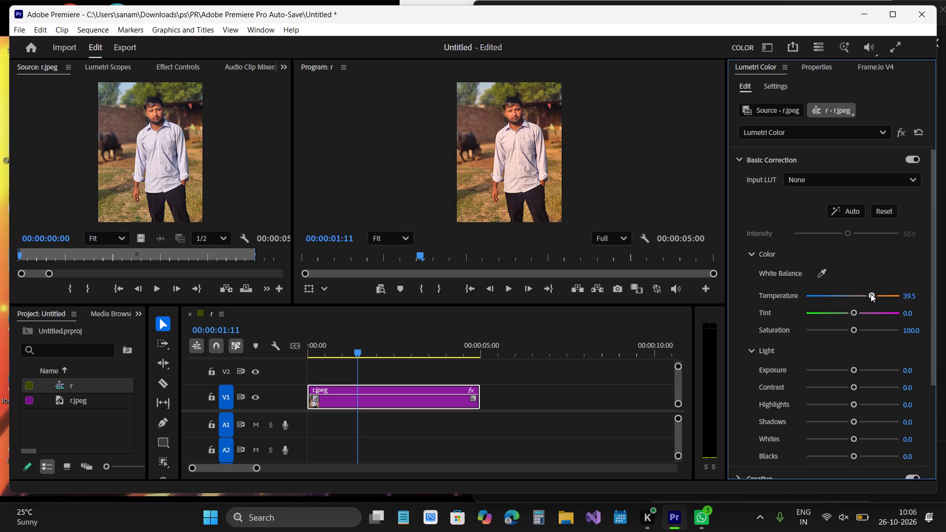
{"action": "left_click_drag", "start_coordinate": [871, 294], "coordinate": [916, 282]}
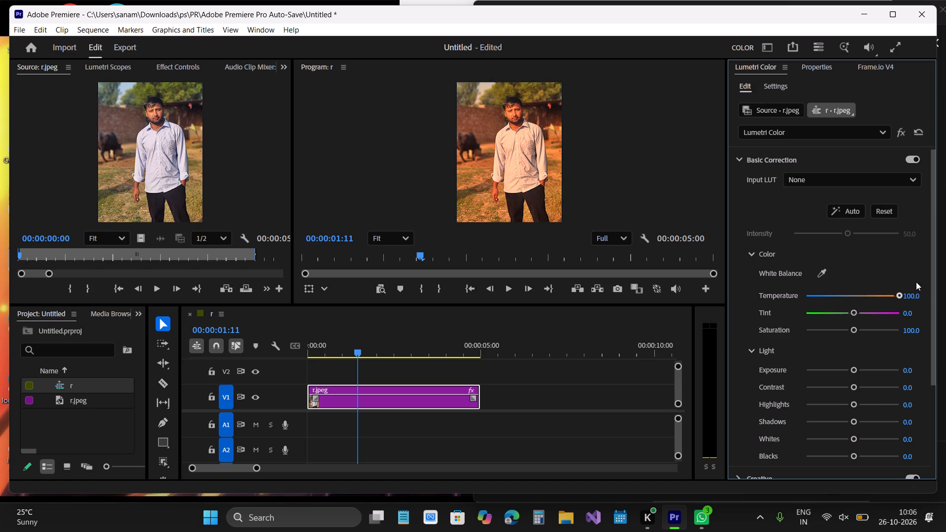
{"action": "left_click_drag", "start_coordinate": [916, 282], "coordinate": [868, 293]}
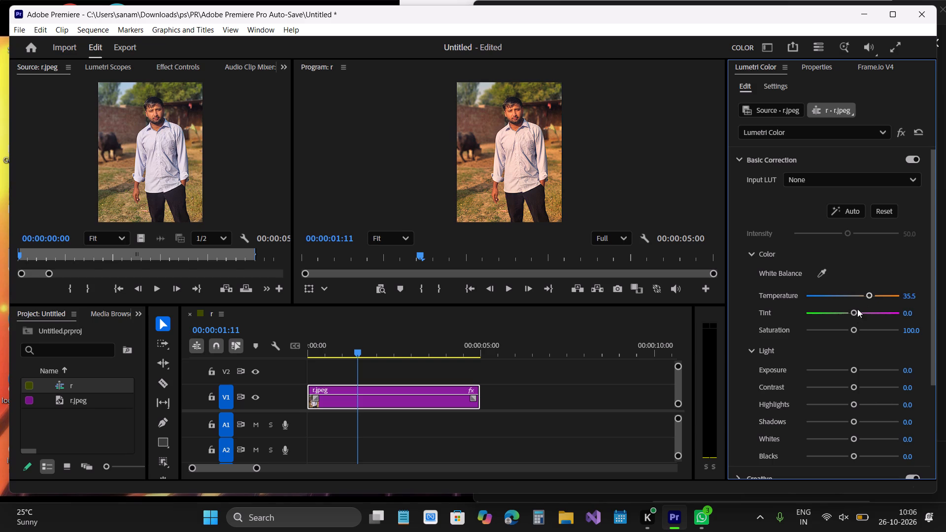
Set the clip's Tint to -9.2 in the Lumetri Basic Correction.
{"action": "left_click", "coordinate": [853, 309]}
{"action": "left_click_drag", "start_coordinate": [853, 309], "coordinate": [848, 298]}
{"action": "left_click_drag", "start_coordinate": [848, 298], "coordinate": [852, 318]}
{"action": "left_click_drag", "start_coordinate": [852, 318], "coordinate": [853, 314]}
{"action": "left_click_drag", "start_coordinate": [853, 314], "coordinate": [838, 315]}
{"action": "left_click_drag", "start_coordinate": [838, 315], "coordinate": [846, 315]}
{"action": "left_click_drag", "start_coordinate": [853, 311], "coordinate": [847, 313]}
Try the Saturation extremes on the clip, and settle on a Saturation of 147.4.
{"action": "left_click_drag", "start_coordinate": [854, 327], "coordinate": [782, 343]}
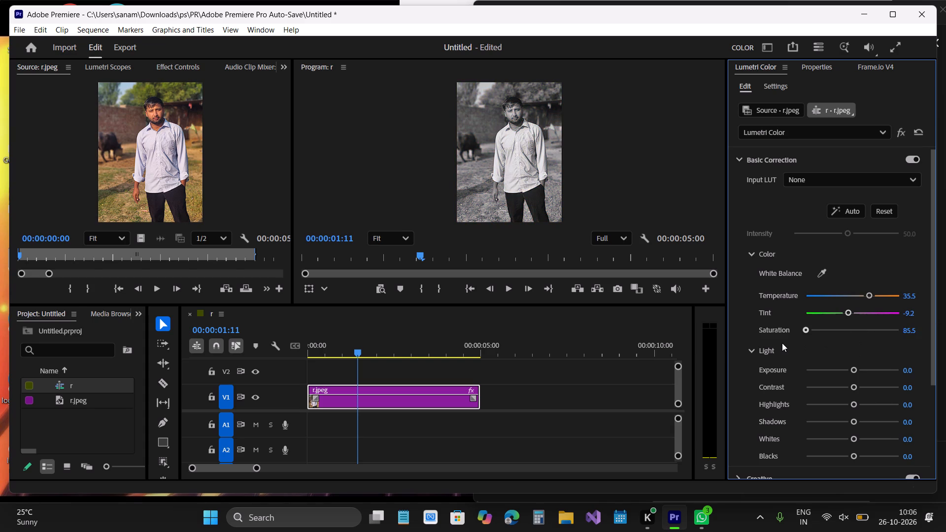
{"action": "left_click_drag", "start_coordinate": [782, 343], "coordinate": [920, 343]}
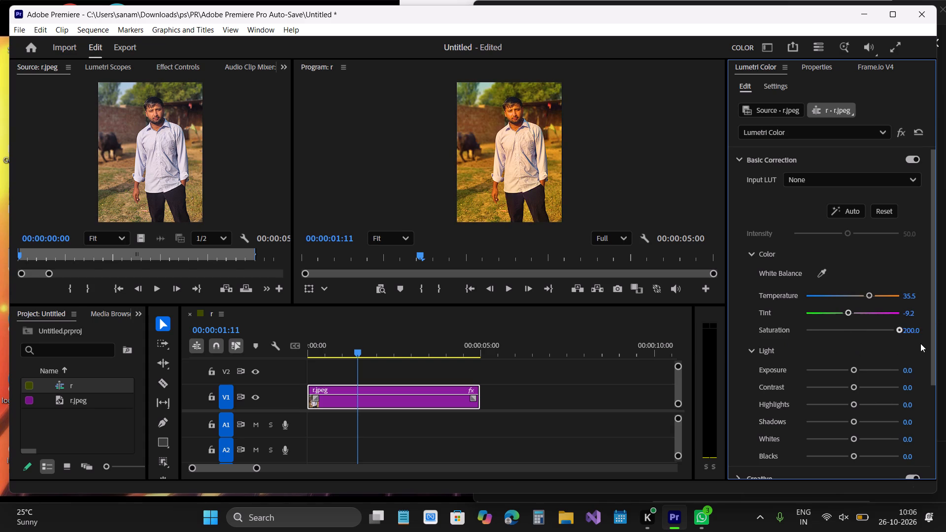
{"action": "left_click_drag", "start_coordinate": [920, 343], "coordinate": [879, 351]}
{"action": "left_click_drag", "start_coordinate": [879, 351], "coordinate": [874, 352]}
Set the clip's Exposure to -0.3 in the Light settings of the Lumetri Basic Correction.
{"action": "scroll", "coordinate": [869, 365], "scroll_direction": "down", "scroll_amount": 2}
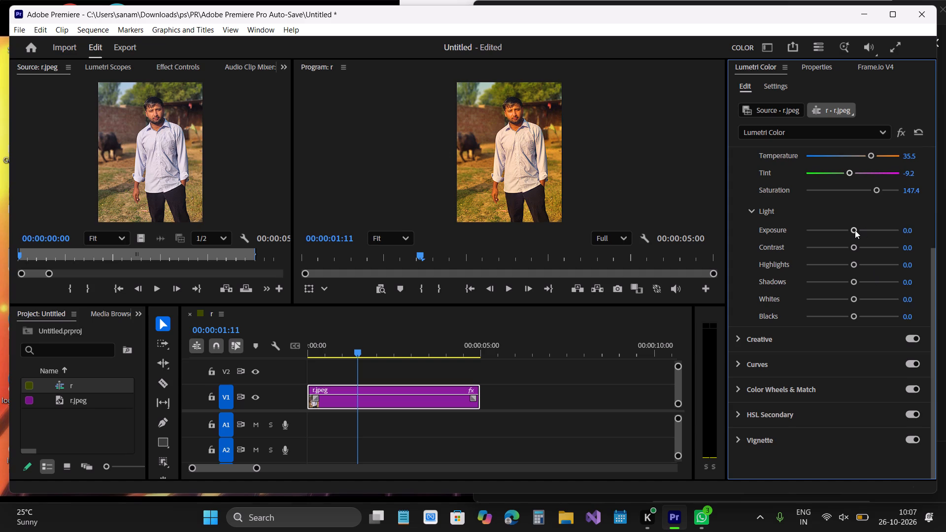
{"action": "left_click_drag", "start_coordinate": [855, 230], "coordinate": [847, 241]}
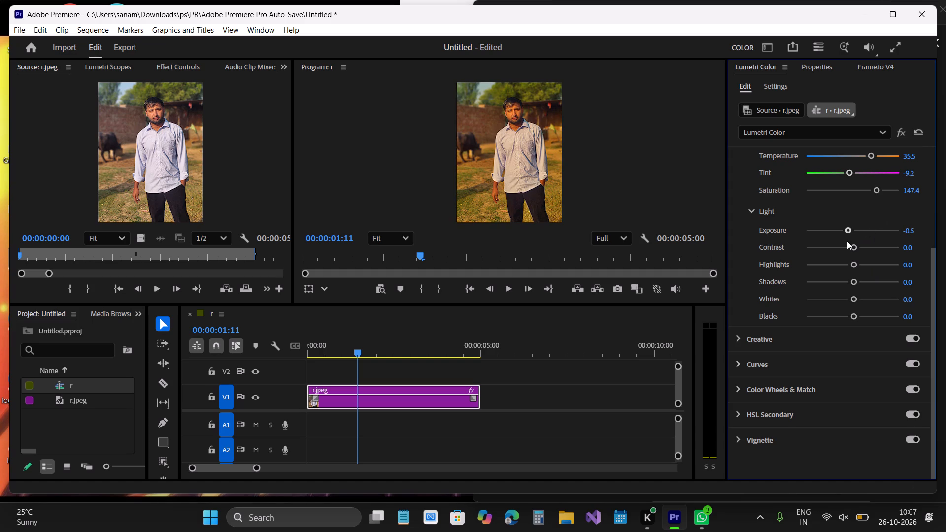
{"action": "left_click_drag", "start_coordinate": [847, 241], "coordinate": [854, 237]}
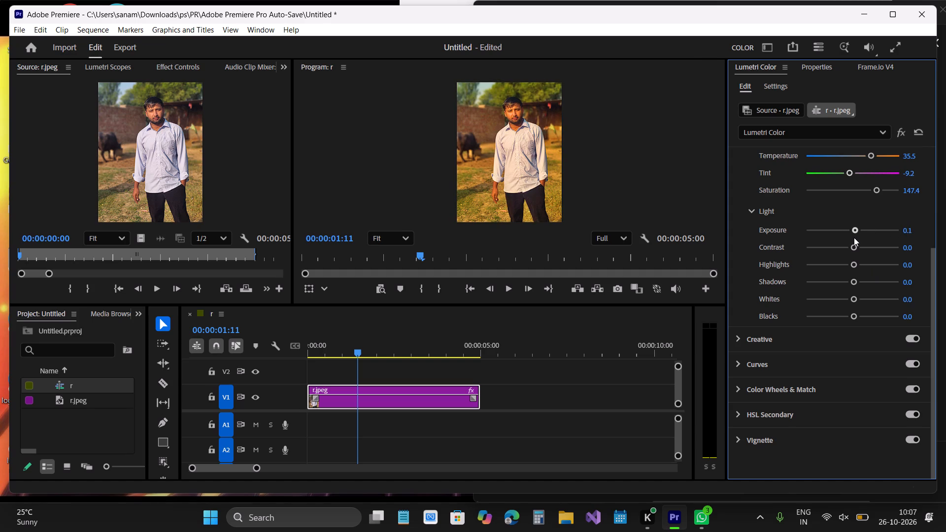
{"action": "left_click_drag", "start_coordinate": [854, 237], "coordinate": [848, 239]}
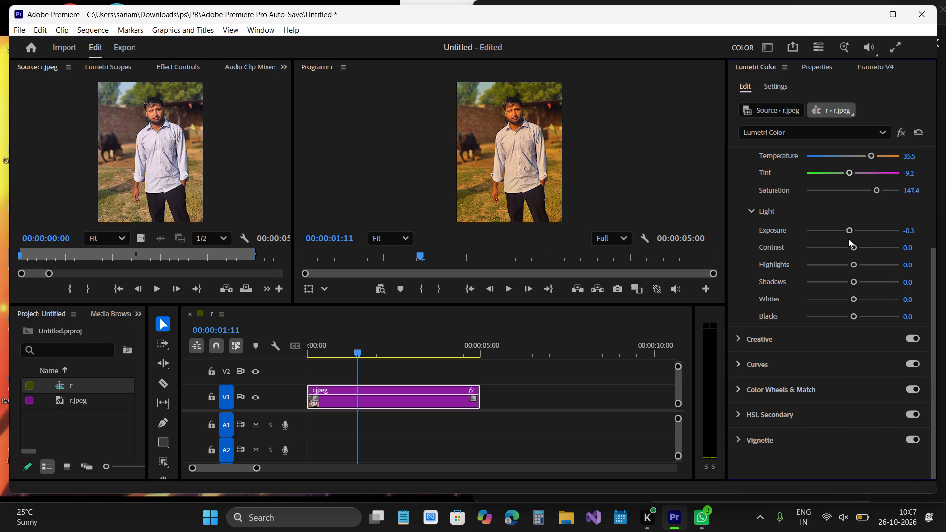
Reset the clip's Exposure to 0 in the Light settings of the Lumetri Basic Correction.
{"action": "left_click", "coordinate": [907, 228]}
{"action": "key", "text": "BackSpace"}
{"action": "key", "text": "0"}
{"action": "key", "text": "Return"}
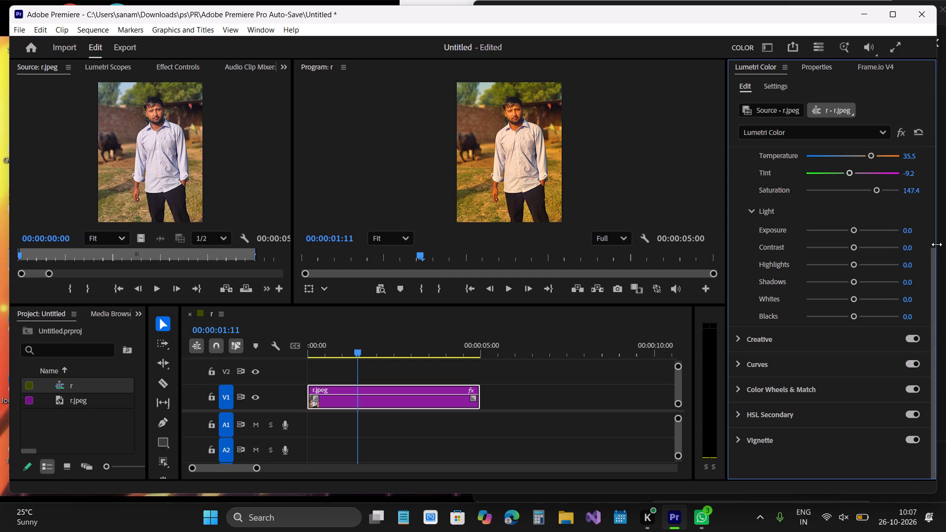
Try stronger and weaker Contrast on the clip, and settle on a Contrast of 31.6.
{"action": "left_click_drag", "start_coordinate": [853, 245], "coordinate": [894, 241]}
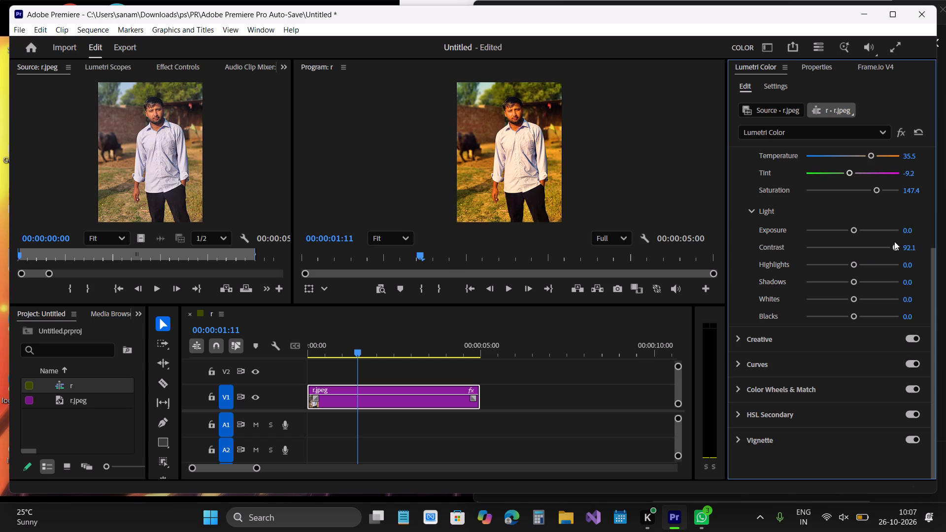
{"action": "left_click_drag", "start_coordinate": [894, 241], "coordinate": [864, 242]}
{"action": "left_click_drag", "start_coordinate": [864, 242], "coordinate": [881, 242]}
{"action": "left_click_drag", "start_coordinate": [881, 242], "coordinate": [890, 256]}
{"action": "left_click_drag", "start_coordinate": [890, 256], "coordinate": [866, 257]}
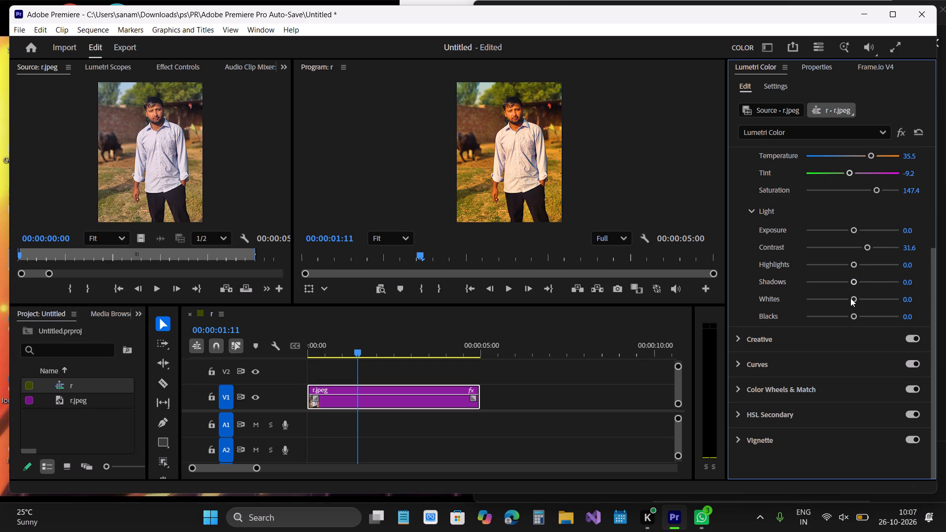
Set the clip's Whites to 11.8 in the Light settings of the Lumetri Basic Correction.
{"action": "left_click_drag", "start_coordinate": [850, 298], "coordinate": [852, 298]}
{"action": "left_click_drag", "start_coordinate": [852, 298], "coordinate": [857, 299]}
Try the Blacks extremes on the clip, and settle on a Blacks value of -67.1.
{"action": "left_click_drag", "start_coordinate": [851, 312], "coordinate": [939, 335]}
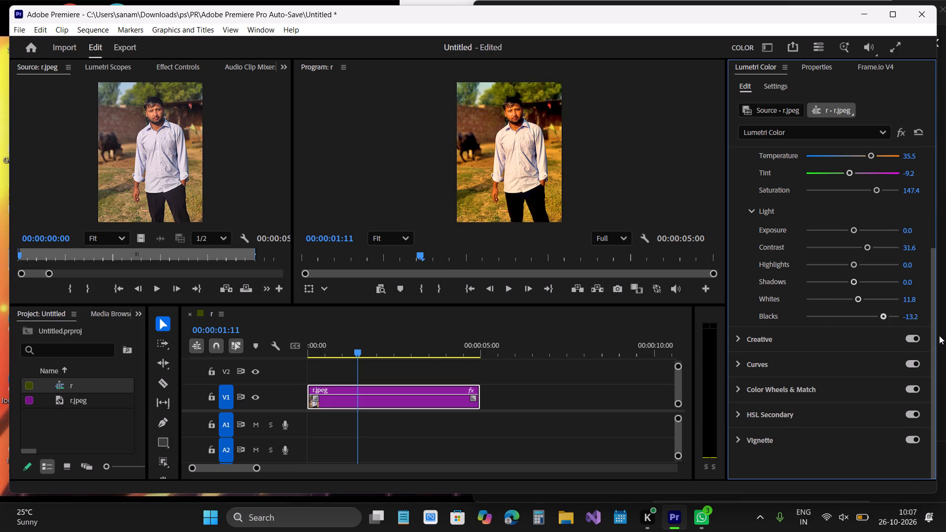
{"action": "left_click_drag", "start_coordinate": [939, 335], "coordinate": [782, 343]}
{"action": "left_click_drag", "start_coordinate": [782, 343], "coordinate": [788, 341]}
{"action": "left_click_drag", "start_coordinate": [788, 341], "coordinate": [817, 331]}
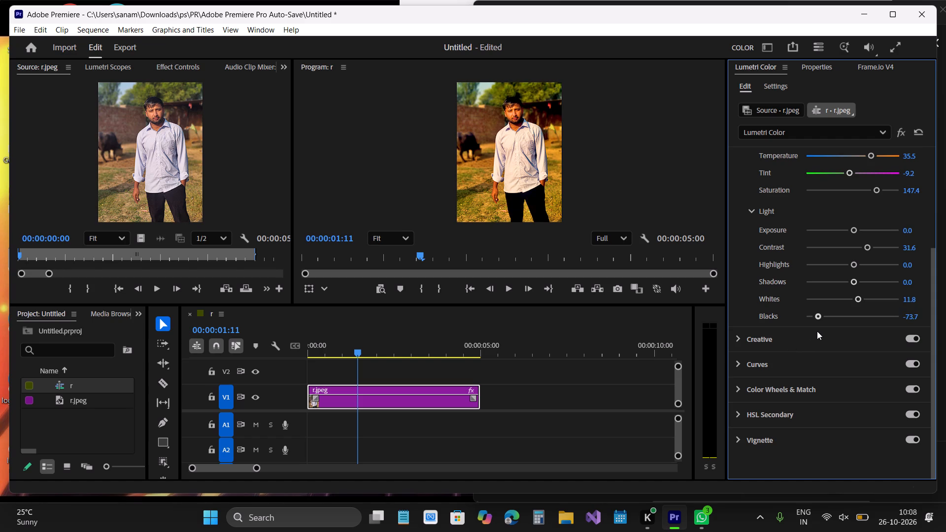
{"action": "left_click_drag", "start_coordinate": [817, 331], "coordinate": [820, 331]}
Set the clip's Shadows to -2.6 in the Light settings of the Lumetri Basic Correction.
{"action": "scroll", "coordinate": [837, 285], "scroll_direction": "down", "scroll_amount": 1}
{"action": "left_click", "coordinate": [852, 282]}
Expand the Lumetri Curves section and look through its RGB and Hue Saturation curves.
{"action": "left_click", "coordinate": [741, 360]}
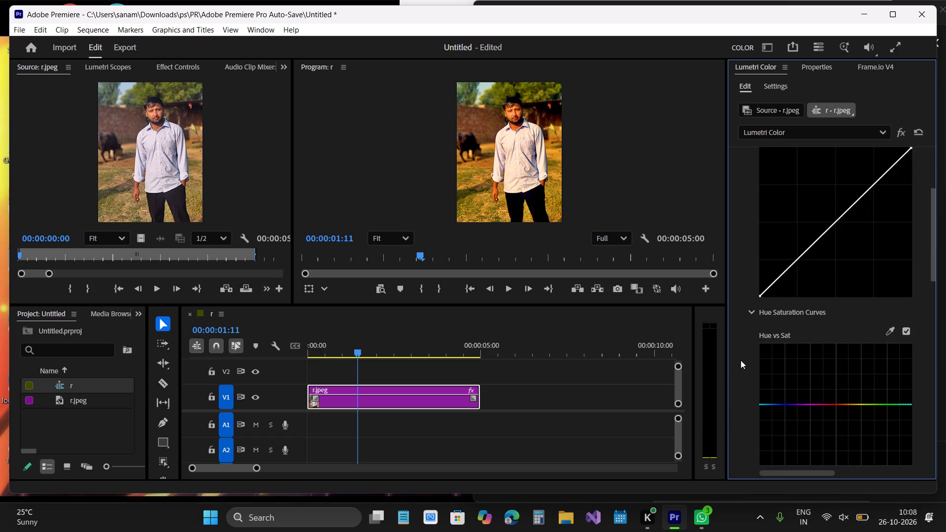
{"action": "scroll", "coordinate": [778, 344], "scroll_direction": "down", "scroll_amount": 1}
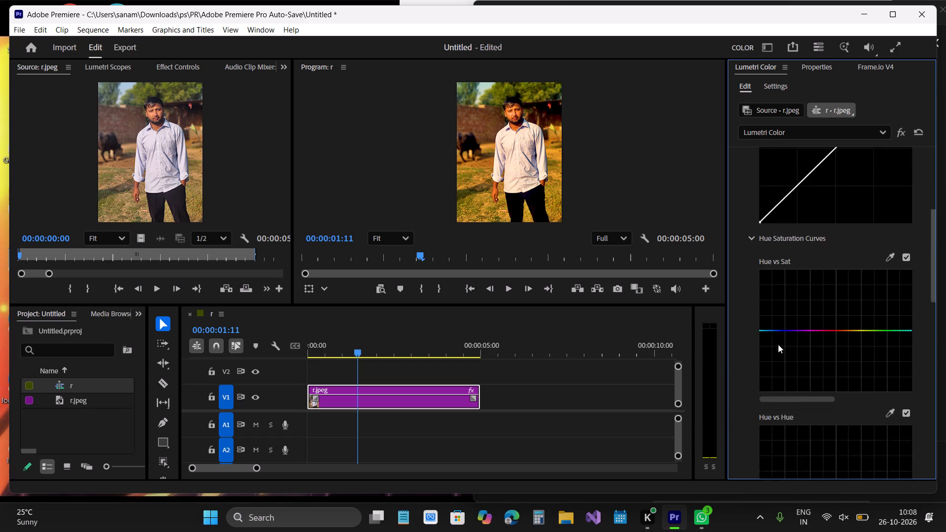
{"action": "scroll", "coordinate": [778, 344], "scroll_direction": "down", "scroll_amount": 1}
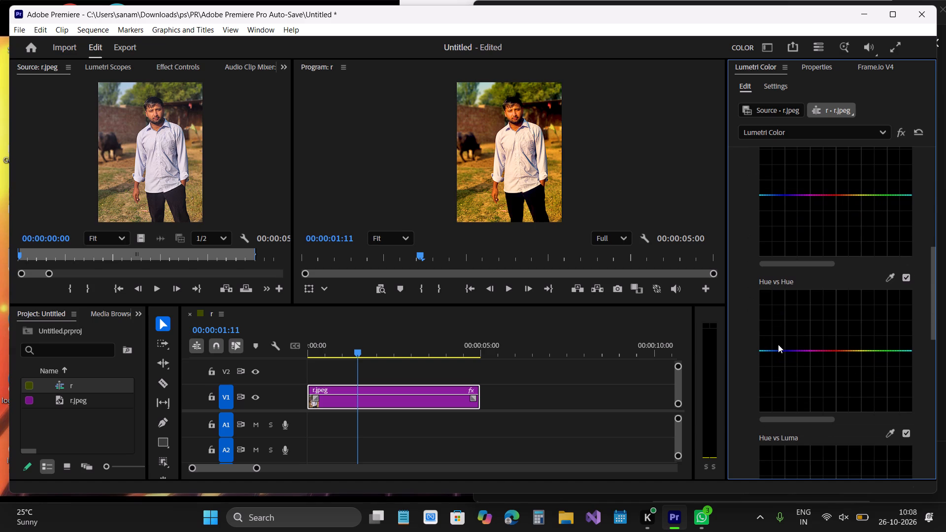
{"action": "scroll", "coordinate": [778, 344], "scroll_direction": "down", "scroll_amount": 1}
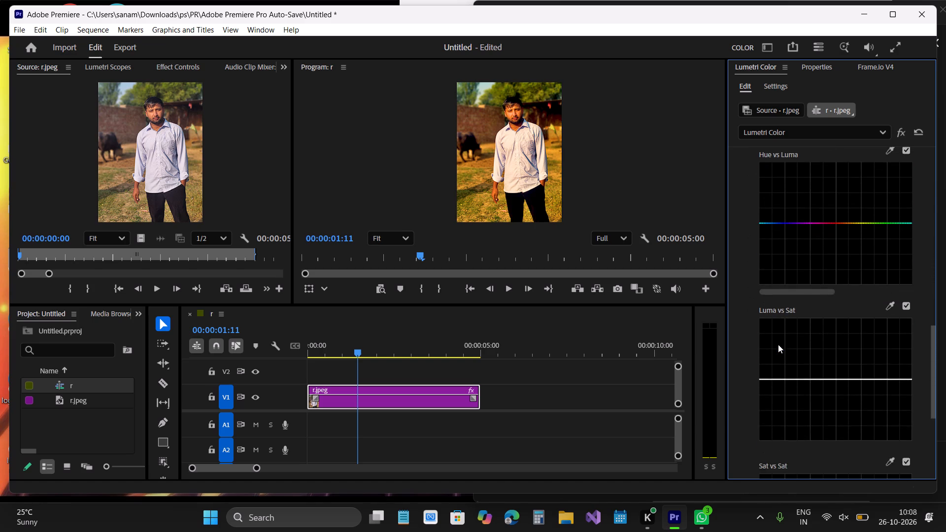
{"action": "scroll", "coordinate": [778, 344], "scroll_direction": "down", "scroll_amount": 3}
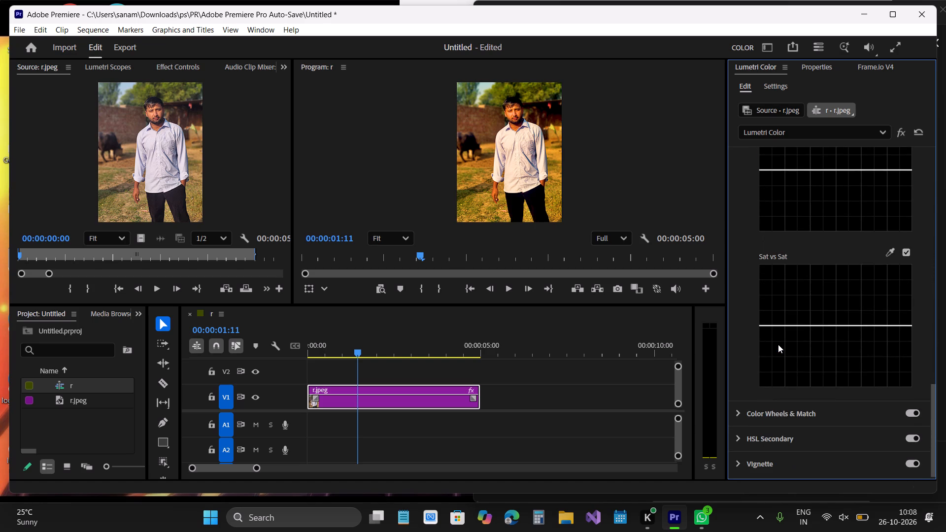
{"action": "scroll", "coordinate": [778, 344], "scroll_direction": "down", "scroll_amount": 1}
{"action": "scroll", "coordinate": [778, 344], "scroll_direction": "up", "scroll_amount": 11}
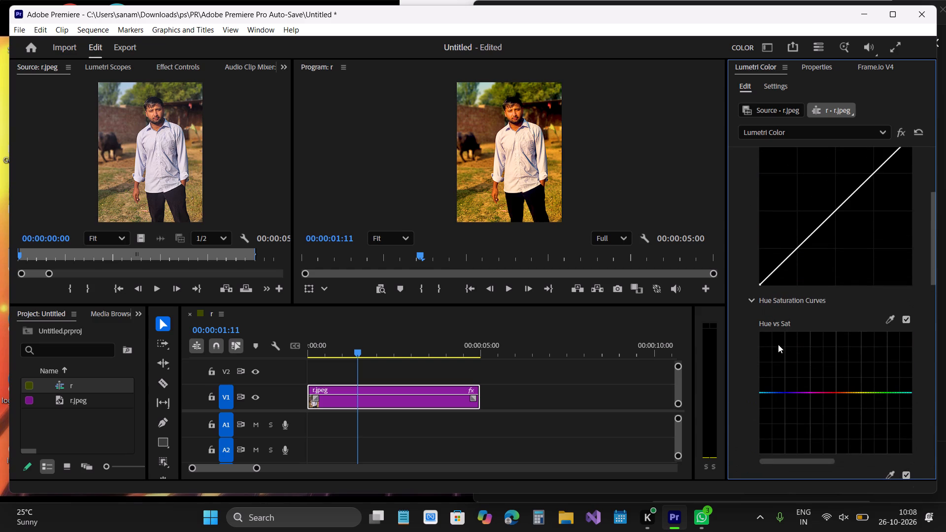
Open the export view for the color-corrected sequence r.
{"action": "left_click", "coordinate": [626, 184]}
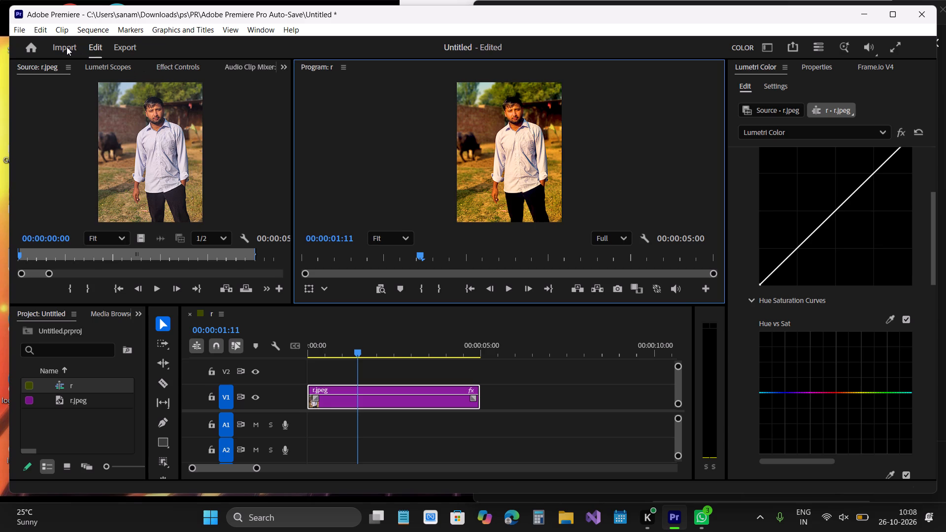
{"action": "left_click", "coordinate": [127, 50]}
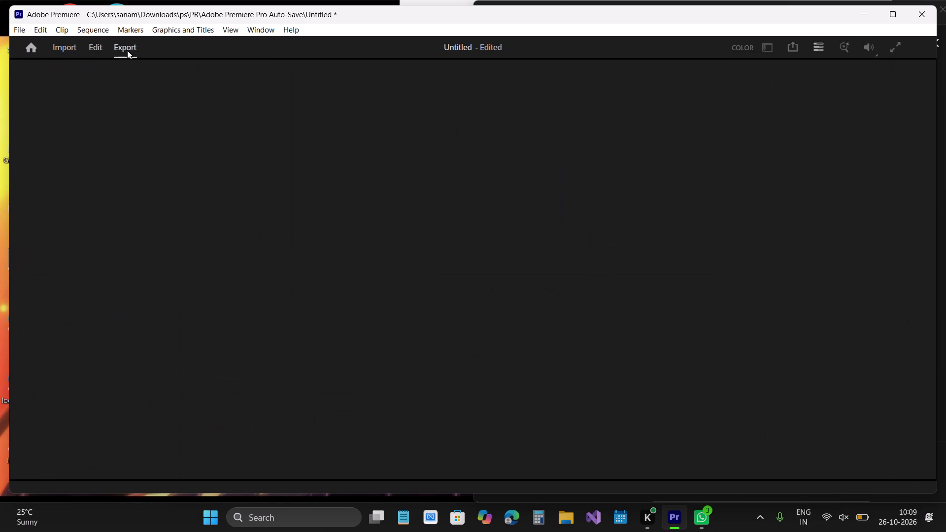
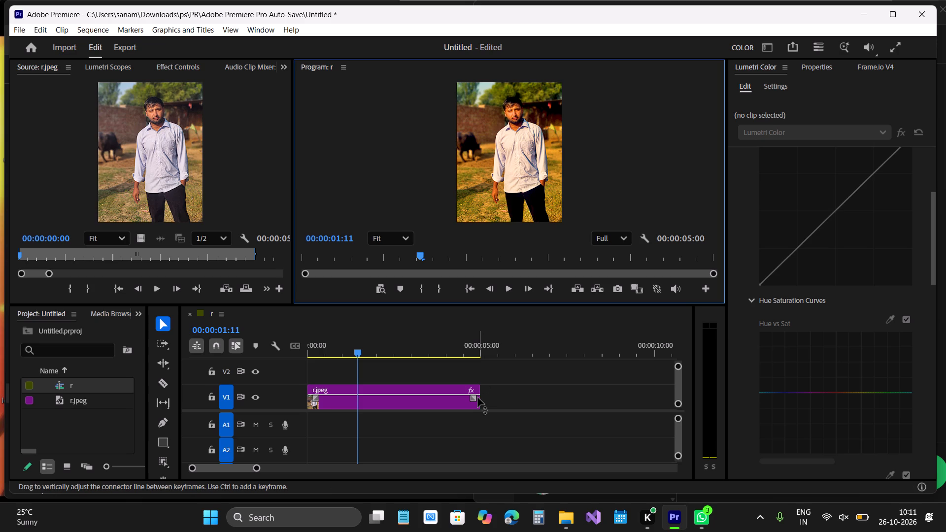
Extend the end of the r.jpeg clip on track V1 to a duration of about 00:00:24:21.
{"action": "left_click_drag", "start_coordinate": [482, 393], "coordinate": [539, 394]}
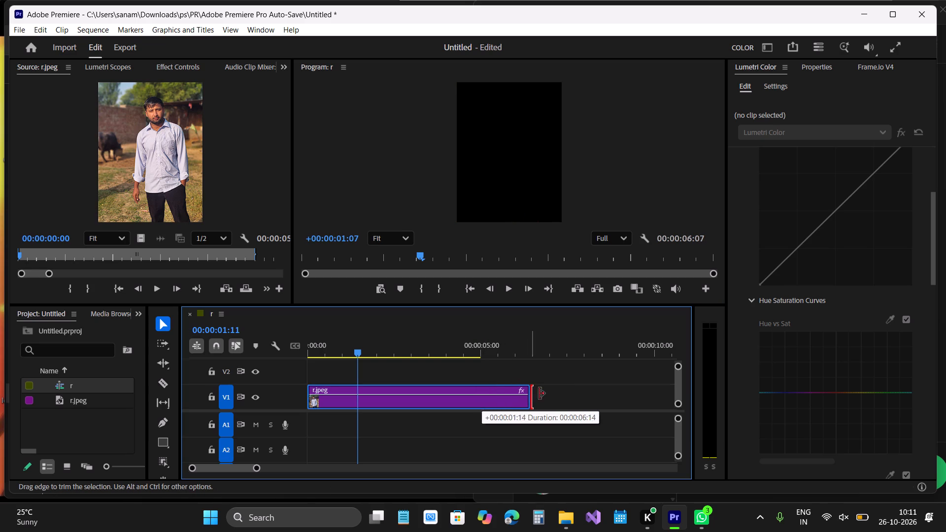
{"action": "left_click_drag", "start_coordinate": [539, 394], "coordinate": [644, 400]}
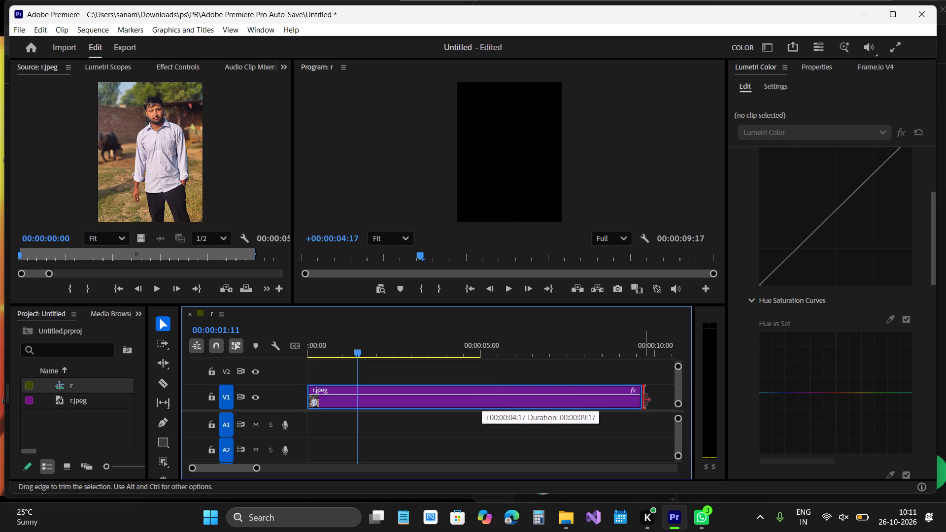
{"action": "left_click_drag", "start_coordinate": [644, 400], "coordinate": [676, 400]}
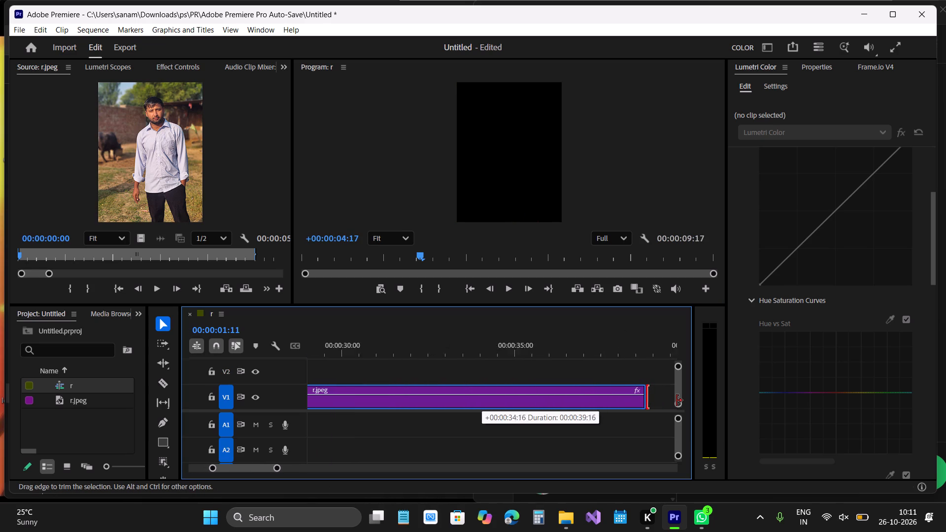
{"action": "left_click_drag", "start_coordinate": [676, 400], "coordinate": [379, 399]}
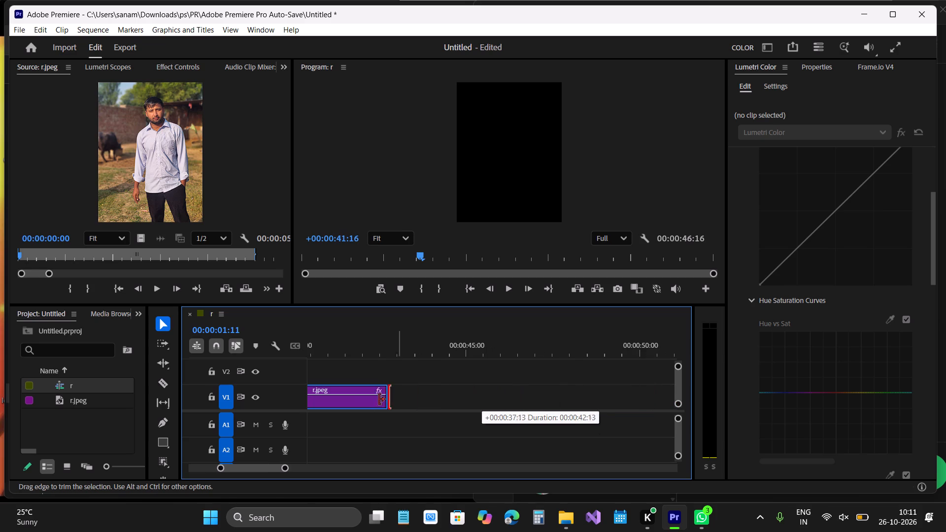
{"action": "left_click_drag", "start_coordinate": [379, 399], "coordinate": [229, 433]}
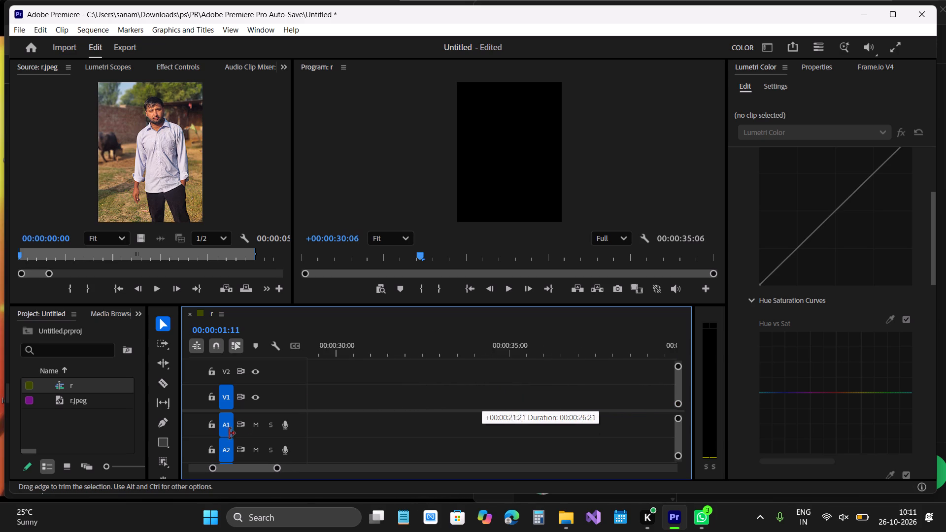
{"action": "left_click_drag", "start_coordinate": [229, 433], "coordinate": [365, 404]}
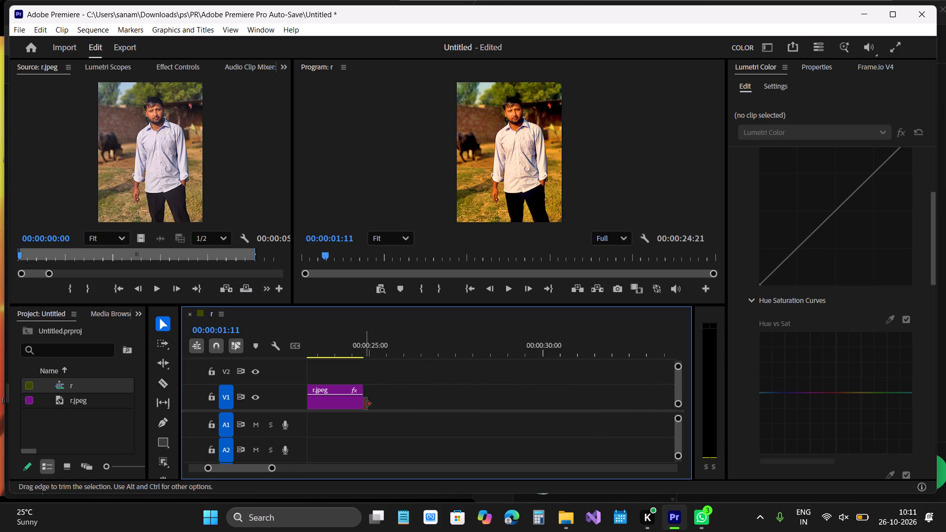
Play the sequence up to 00:00:15:11 and split the r.jpeg clip at that point.
{"action": "key", "text": "space"}
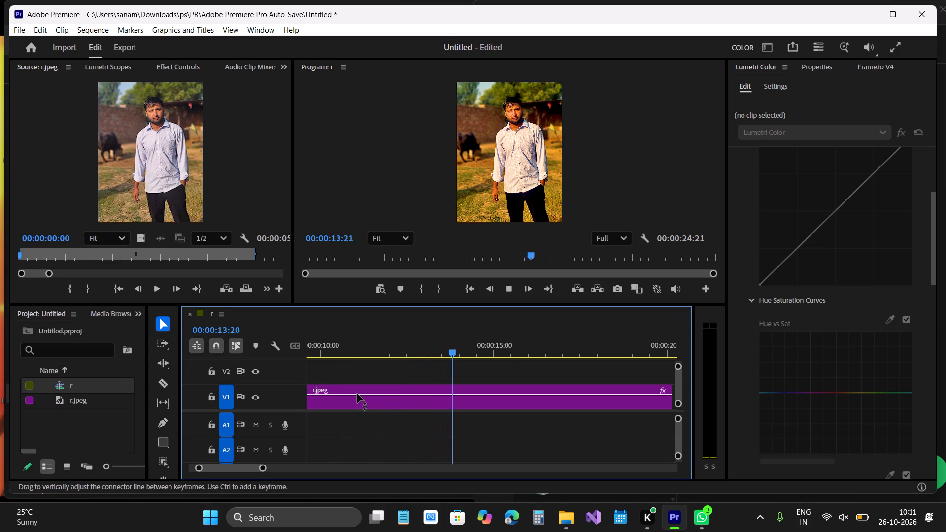
{"action": "key", "text": "space"}
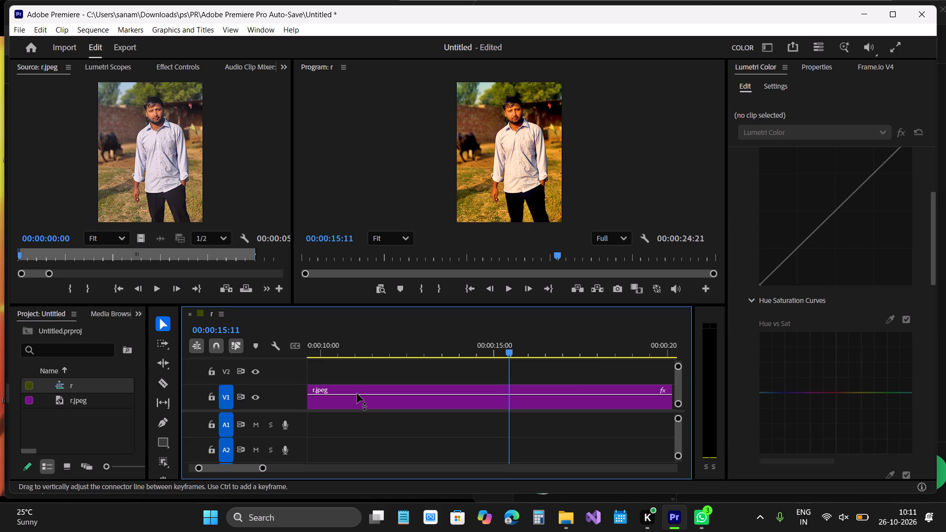
{"action": "key", "text": "ctrl+alt+k"}
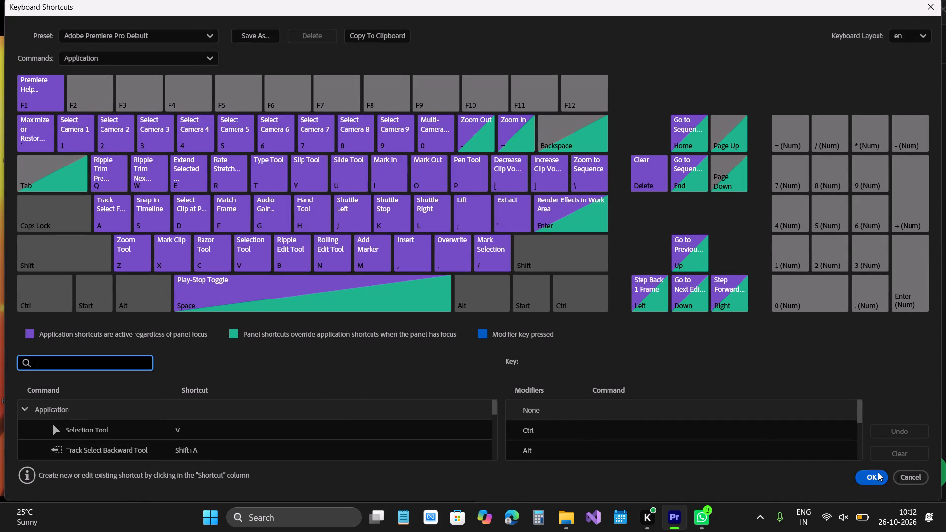
{"action": "left_click", "coordinate": [915, 480]}
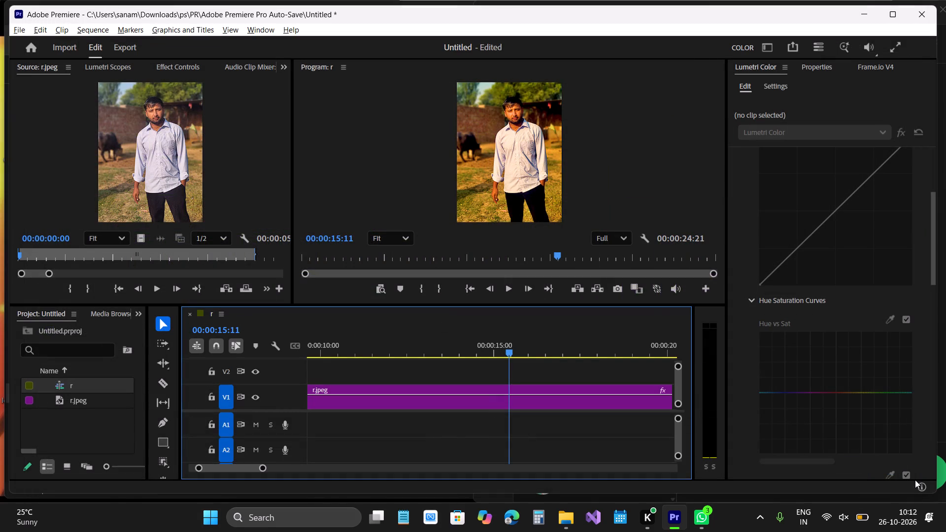
{"action": "key", "text": "ctrl+shift+k"}
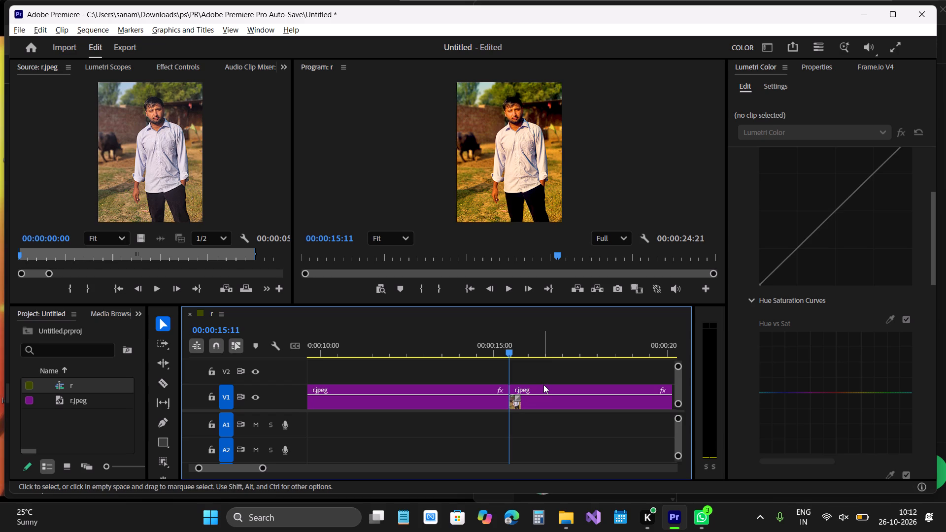
Play the sequence from the cut to its end, and replay it from the beginning to review the clips.
{"action": "scroll", "coordinate": [543, 385], "scroll_direction": "down", "scroll_amount": 2}
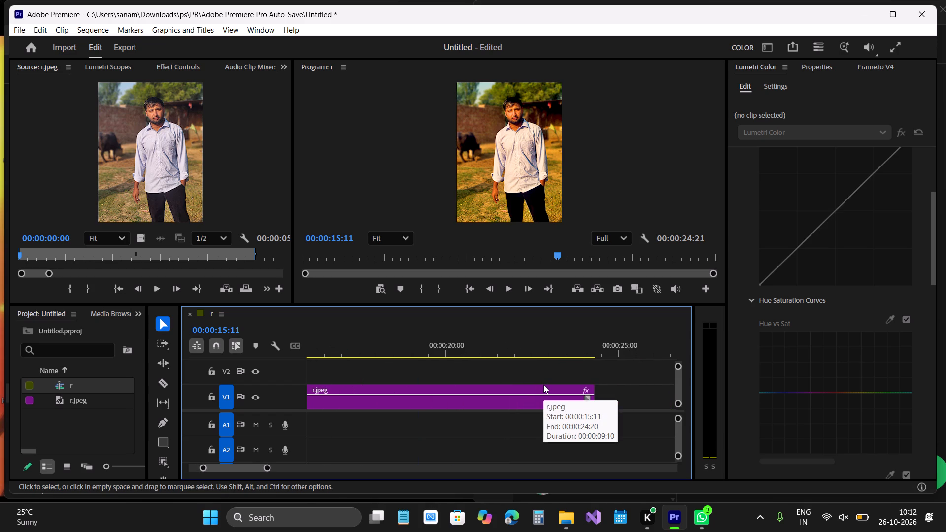
{"action": "key", "text": "space"}
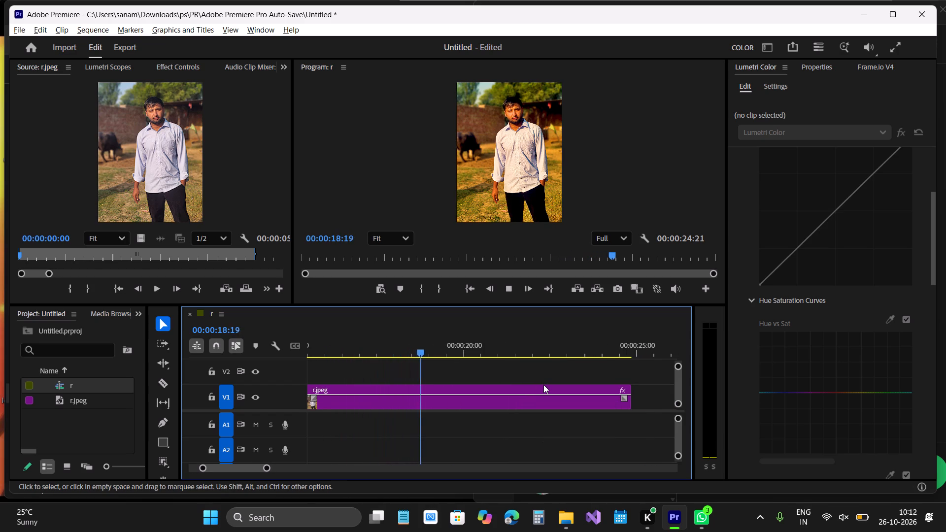
{"action": "scroll", "coordinate": [465, 415], "scroll_direction": "right", "scroll_amount": 2}
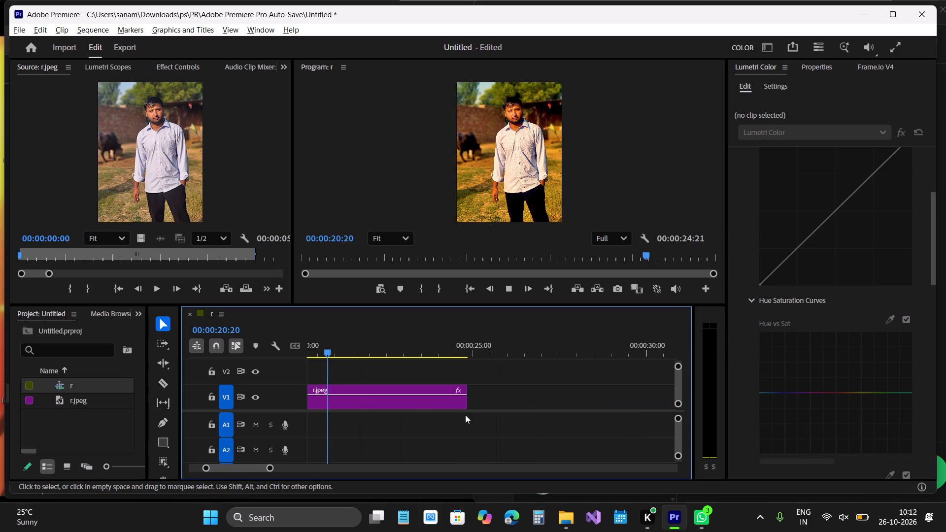
{"action": "scroll", "coordinate": [465, 415], "scroll_direction": "right", "scroll_amount": 6}
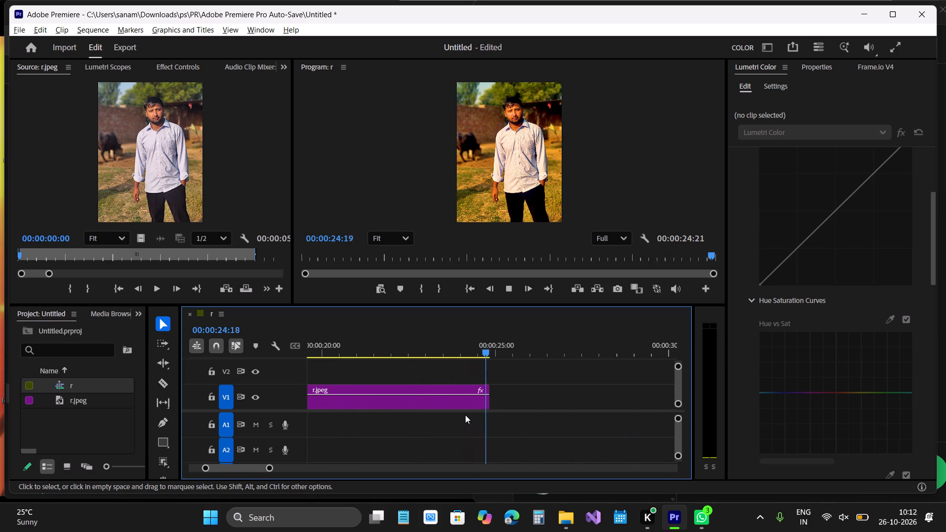
{"action": "key", "text": "space"}
{"action": "scroll", "coordinate": [465, 415], "scroll_direction": "right", "scroll_amount": 1}
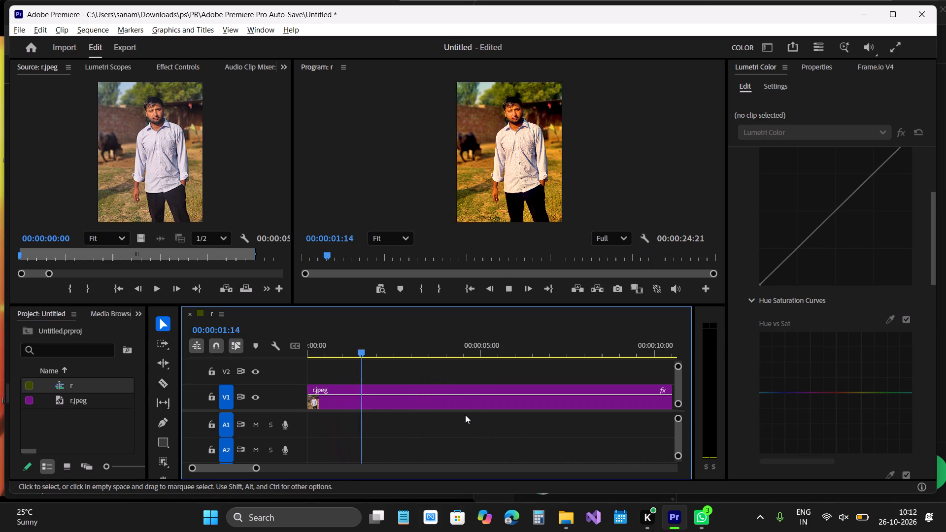
{"action": "scroll", "coordinate": [465, 415], "scroll_direction": "right", "scroll_amount": 1}
Return the playhead to 00:00:00:00 and select the first r.jpeg segment on track V1.
{"action": "left_click_drag", "start_coordinate": [414, 352], "coordinate": [274, 428]}
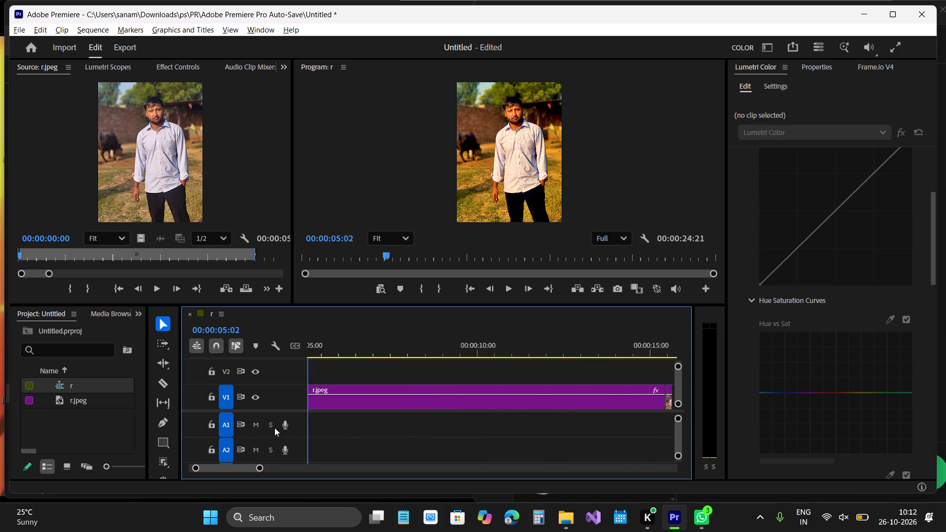
{"action": "left_click_drag", "start_coordinate": [274, 428], "coordinate": [309, 415]}
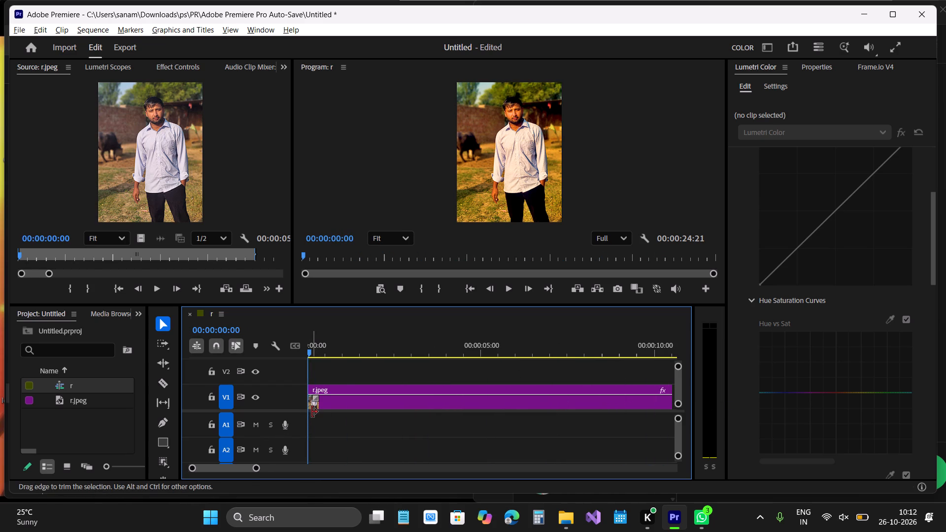
{"action": "left_click", "coordinate": [312, 412]}
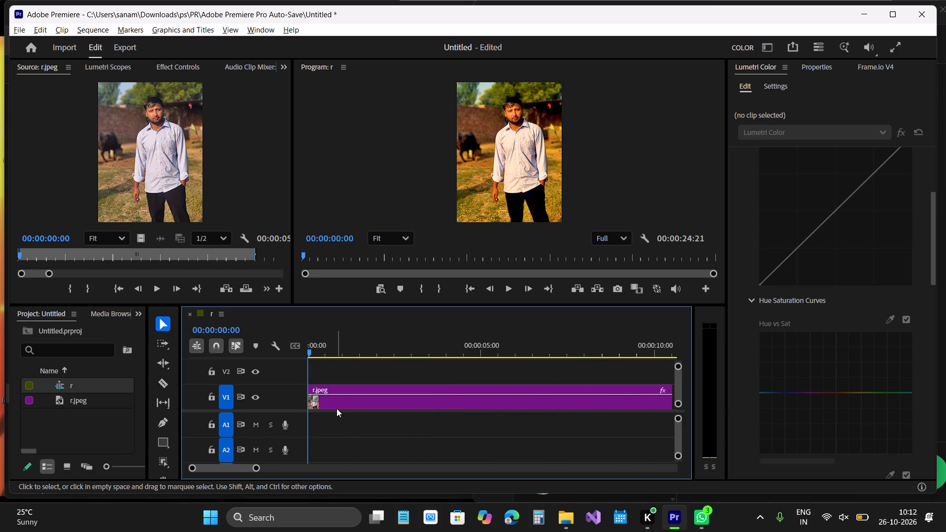
{"action": "left_click", "coordinate": [341, 396]}
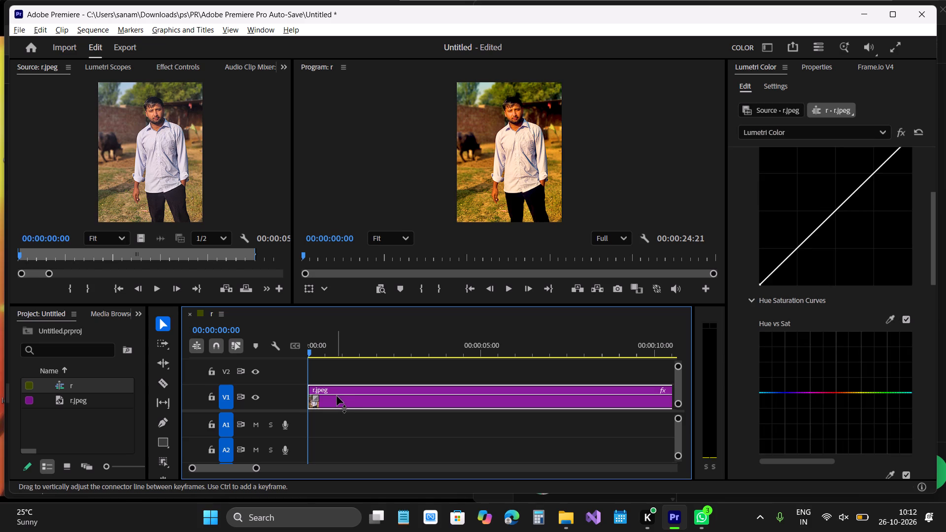
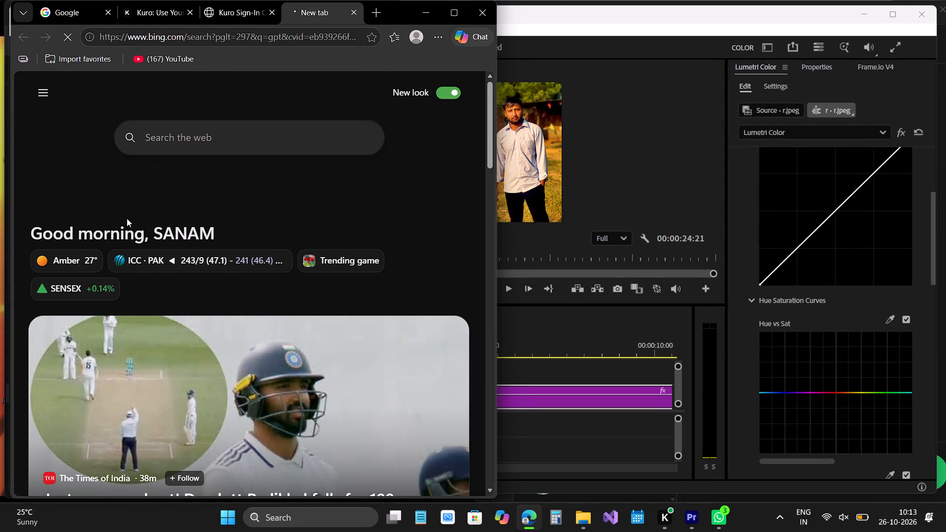
Open the "Ask Chat GPT Anything" chatbot site from the web search results for gpt.
{"action": "scroll", "coordinate": [127, 218], "scroll_direction": "down", "scroll_amount": 3}
{"action": "scroll", "coordinate": [122, 248], "scroll_direction": "up", "scroll_amount": 4}
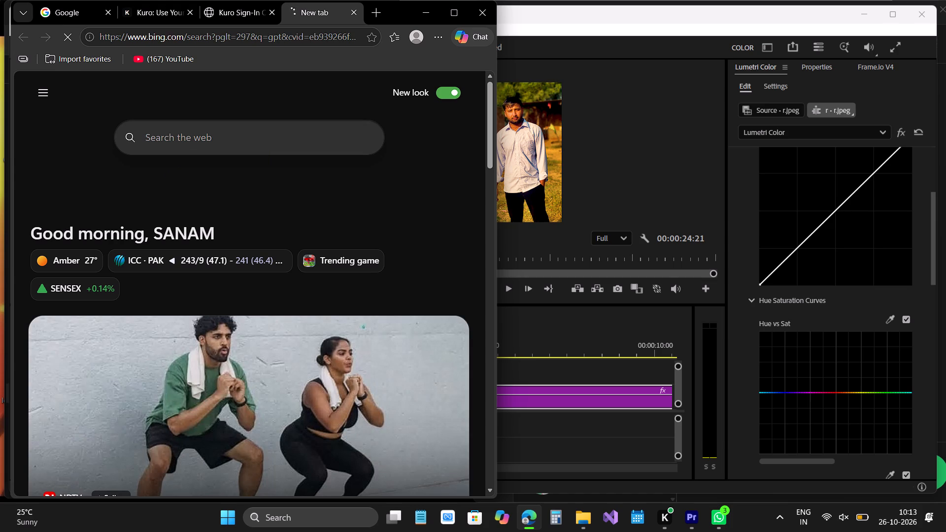
{"action": "left_click", "coordinate": [191, 139]}
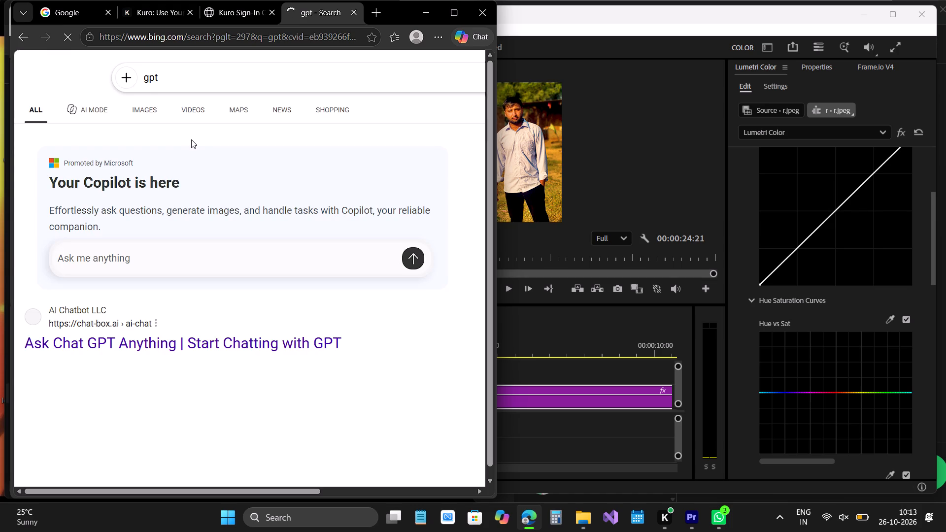
{"action": "left_click", "coordinate": [137, 347]}
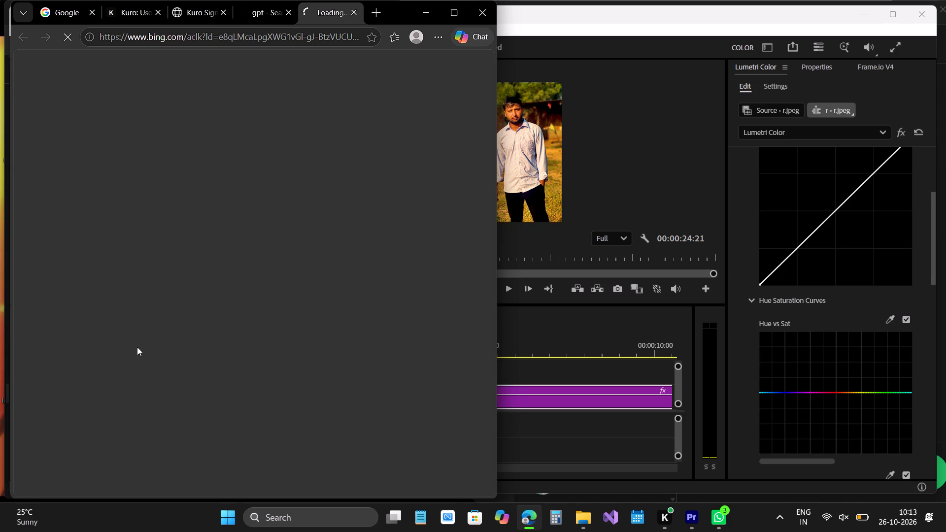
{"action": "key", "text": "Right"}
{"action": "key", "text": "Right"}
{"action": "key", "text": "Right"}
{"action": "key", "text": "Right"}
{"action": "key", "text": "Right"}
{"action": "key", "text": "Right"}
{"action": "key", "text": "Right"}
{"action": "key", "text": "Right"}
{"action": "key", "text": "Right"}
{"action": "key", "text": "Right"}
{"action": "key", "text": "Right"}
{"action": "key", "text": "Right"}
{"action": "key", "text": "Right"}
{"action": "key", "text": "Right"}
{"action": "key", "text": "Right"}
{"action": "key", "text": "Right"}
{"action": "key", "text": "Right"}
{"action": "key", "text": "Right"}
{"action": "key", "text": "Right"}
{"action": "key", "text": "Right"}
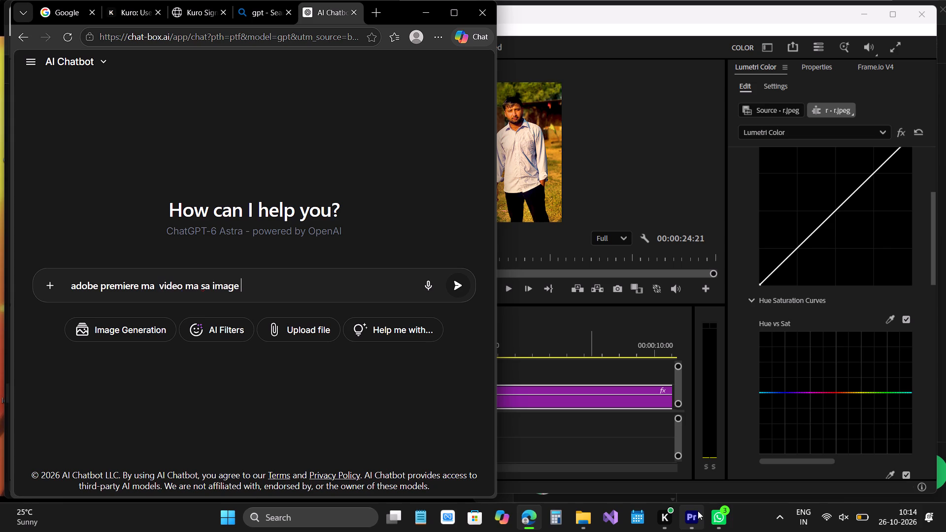
{"action": "type", "text": "kasa nikhla"}
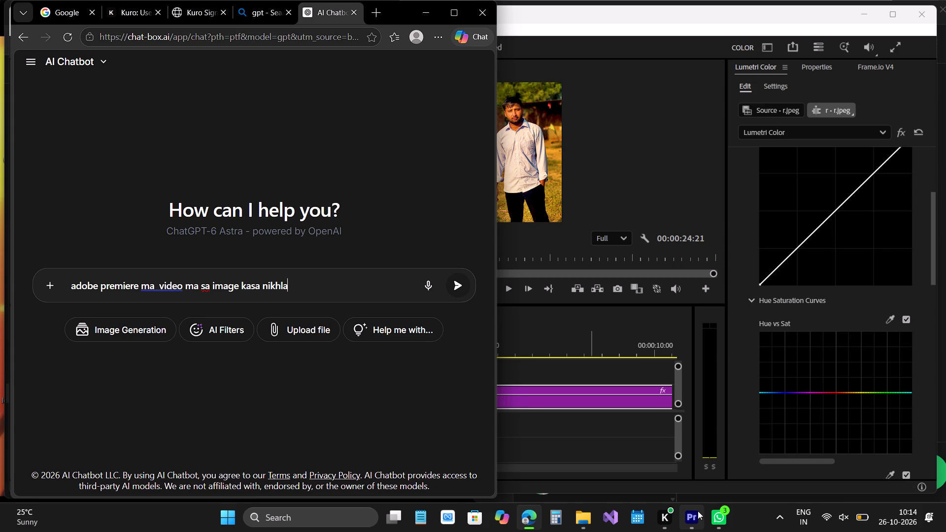
{"action": "key", "text": "Return"}
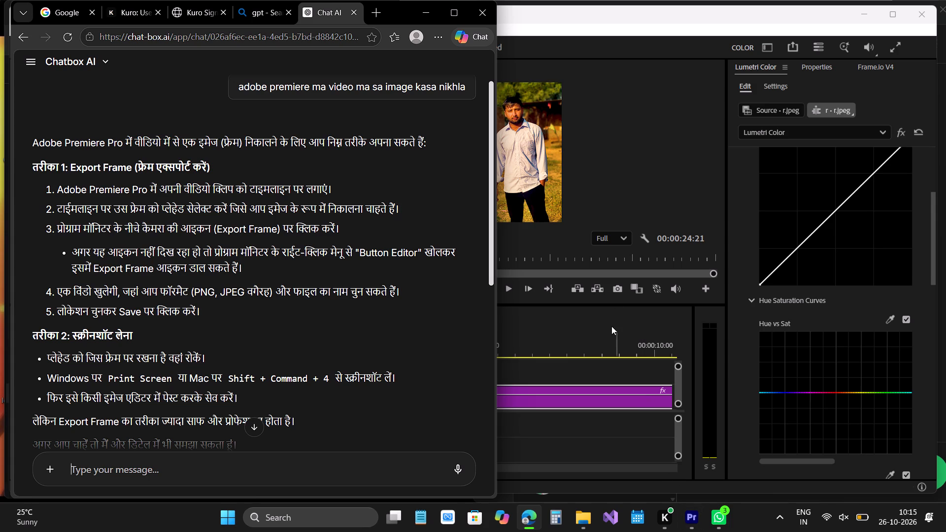
In Premiere Pro, export the frame at 00:00:00:00 as an 8-bit PNG to Downloads and import it into the project.
{"action": "left_click", "coordinate": [614, 288]}
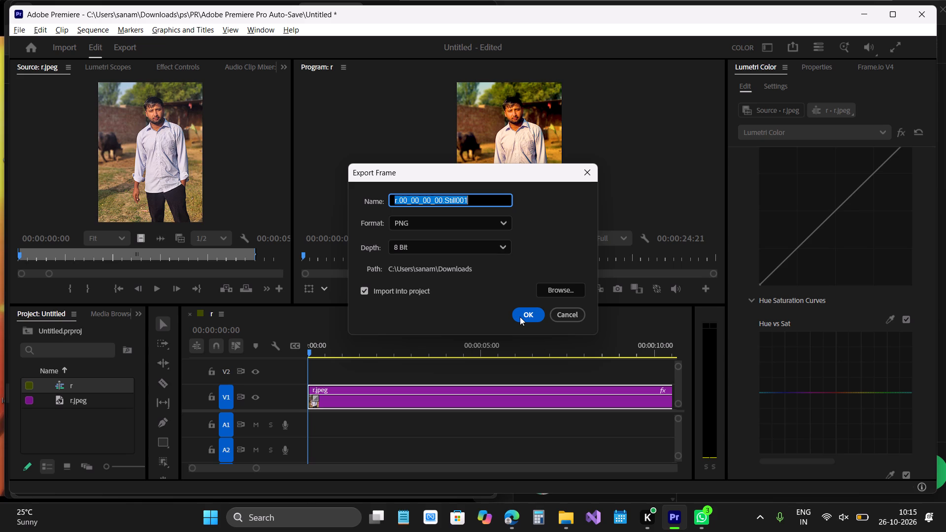
{"action": "left_click", "coordinate": [520, 317]}
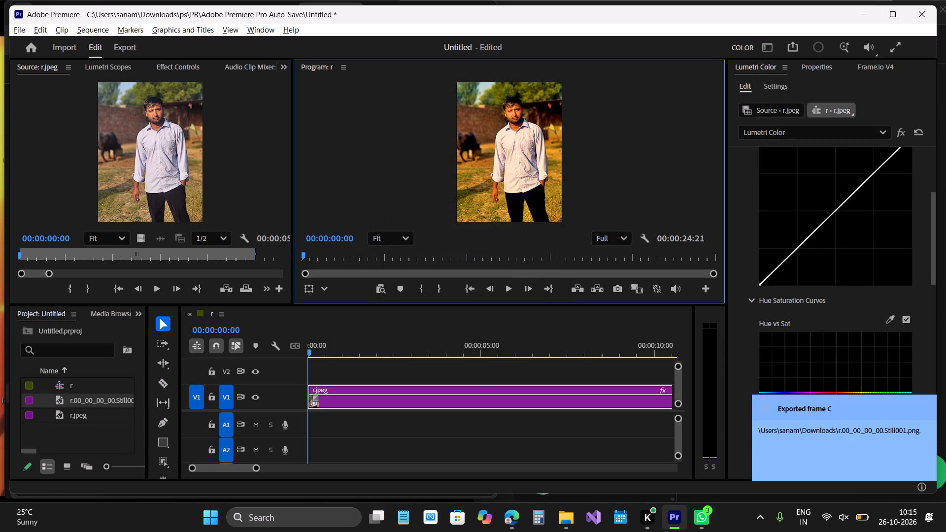
Switch to File Explorer and open the exported still image from the Downloads folder to check it.
{"action": "left_click", "coordinate": [576, 523]}
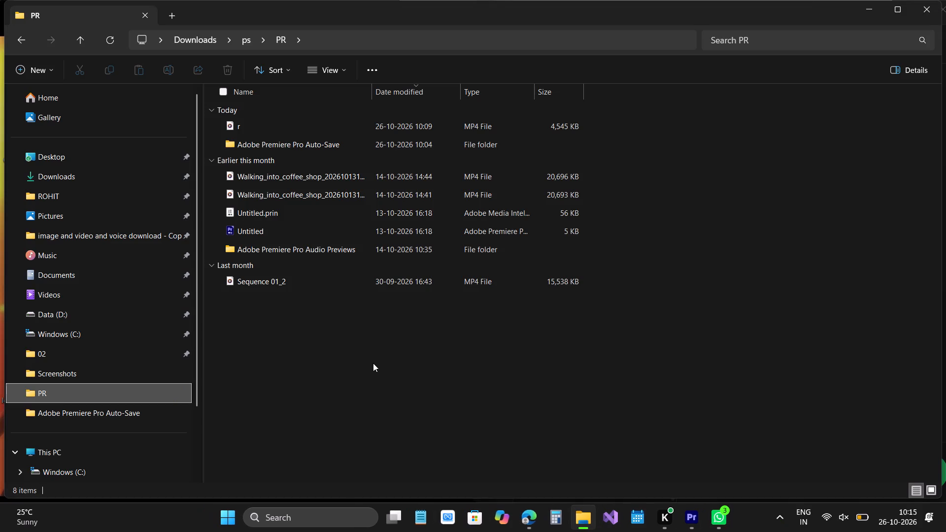
{"action": "left_click", "coordinate": [58, 172]}
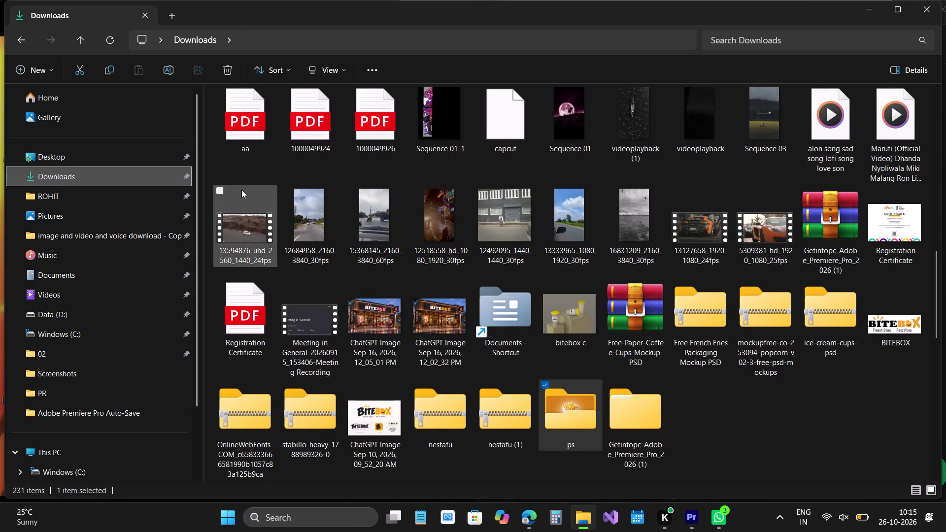
{"action": "scroll", "coordinate": [264, 224], "scroll_direction": "up", "scroll_amount": 14}
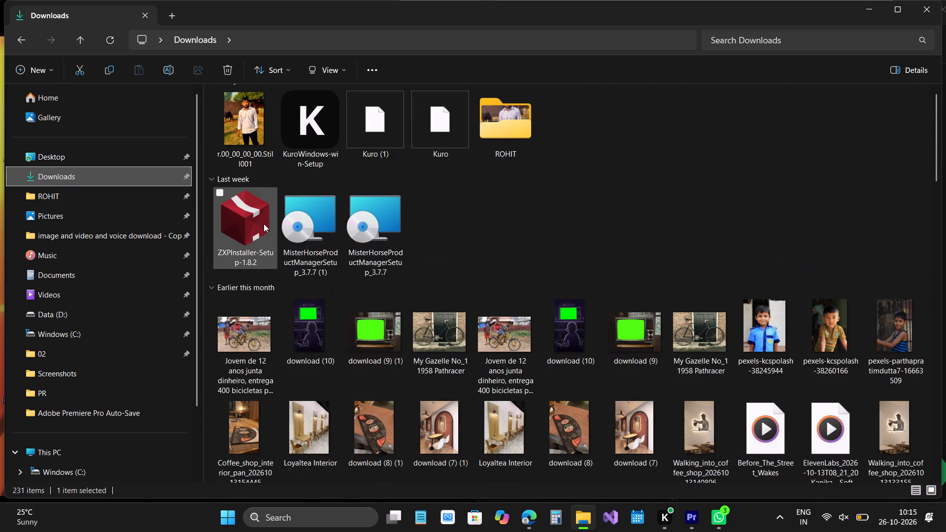
{"action": "double_click", "coordinate": [252, 154]}
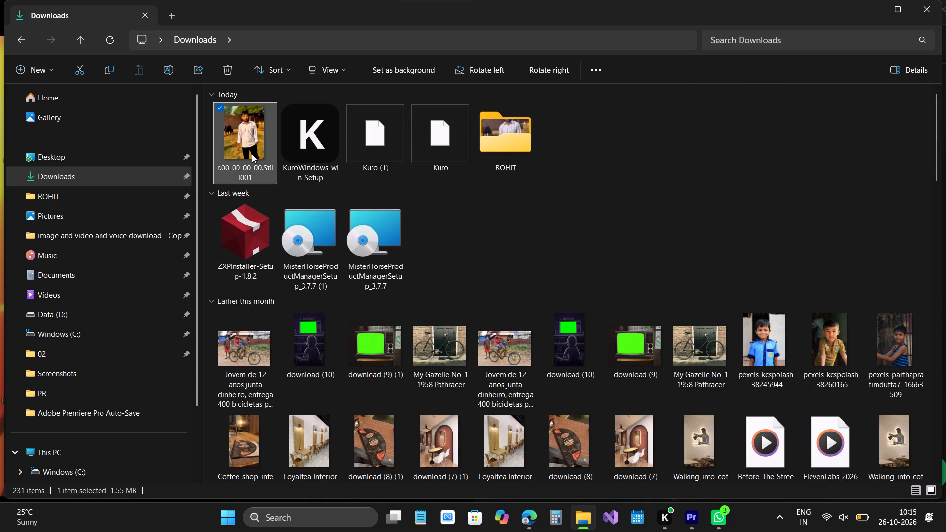
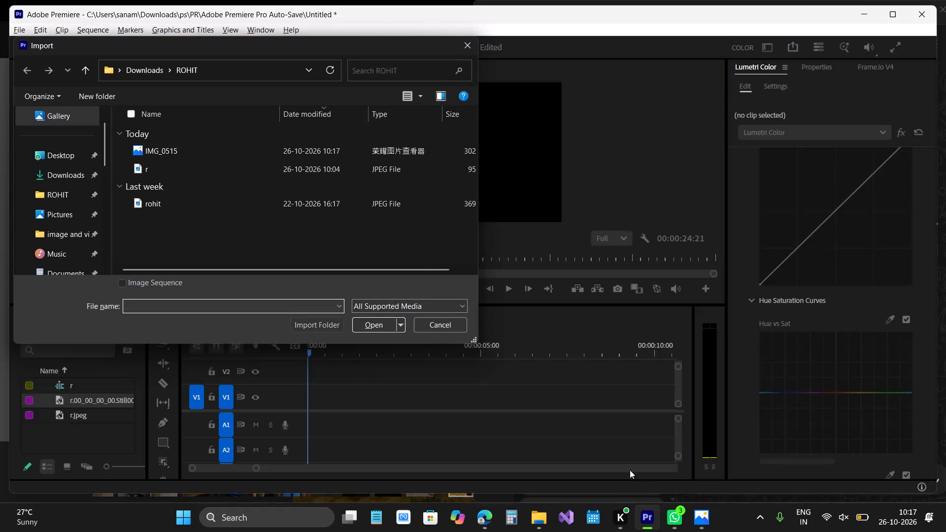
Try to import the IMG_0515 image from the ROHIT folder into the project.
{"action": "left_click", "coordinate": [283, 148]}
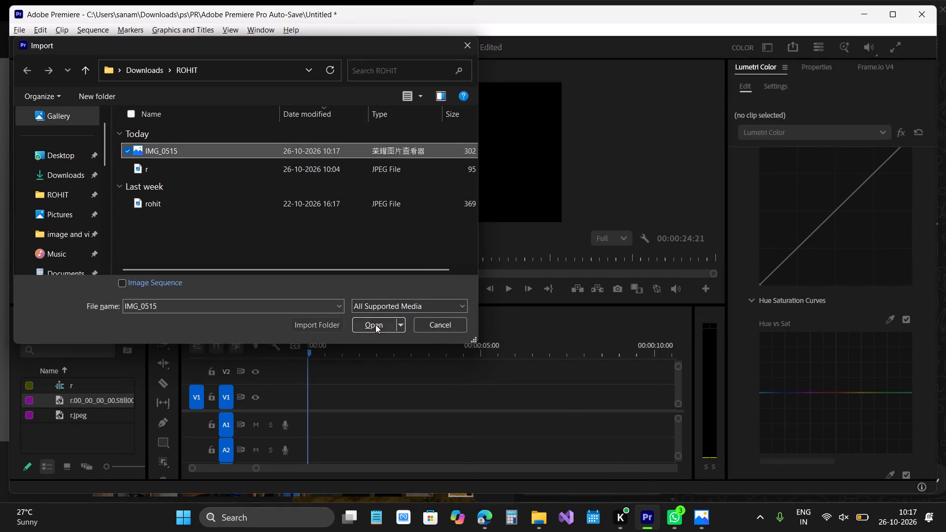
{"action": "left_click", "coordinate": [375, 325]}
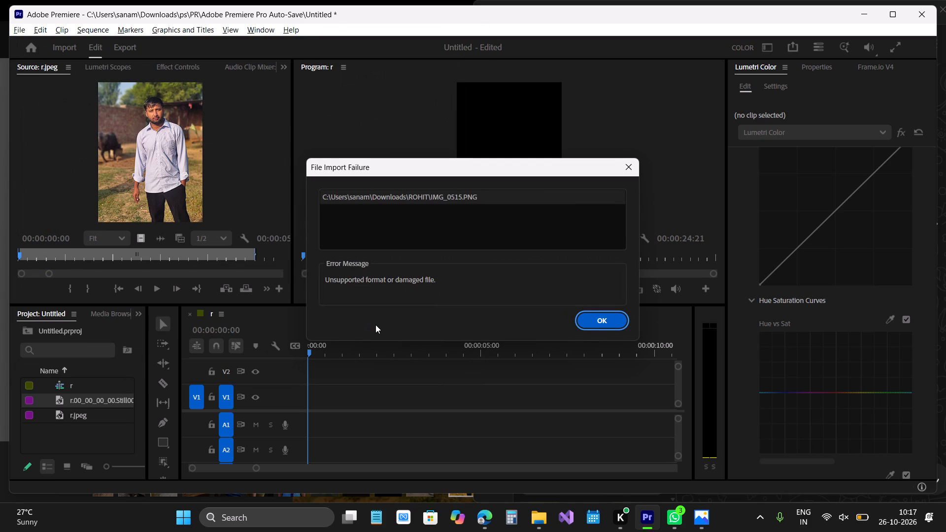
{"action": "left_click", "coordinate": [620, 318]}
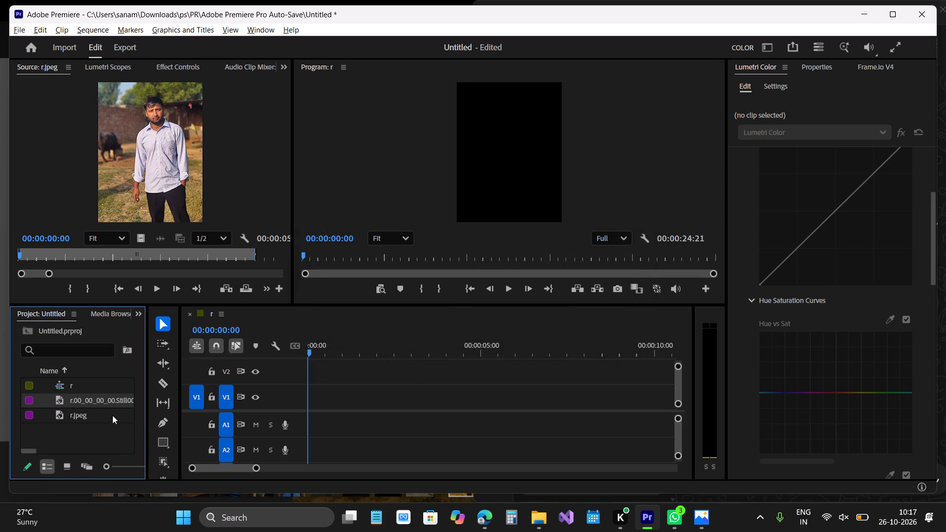
Start another media import from the ROHIT folder in Downloads.
{"action": "left_click_drag", "start_coordinate": [316, 353], "coordinate": [284, 361]}
{"action": "key", "text": "ctrl+i"}
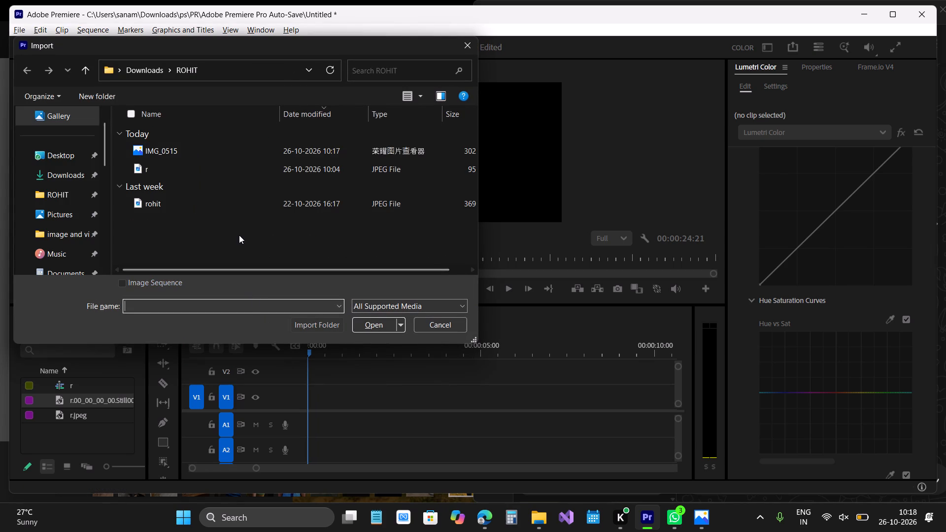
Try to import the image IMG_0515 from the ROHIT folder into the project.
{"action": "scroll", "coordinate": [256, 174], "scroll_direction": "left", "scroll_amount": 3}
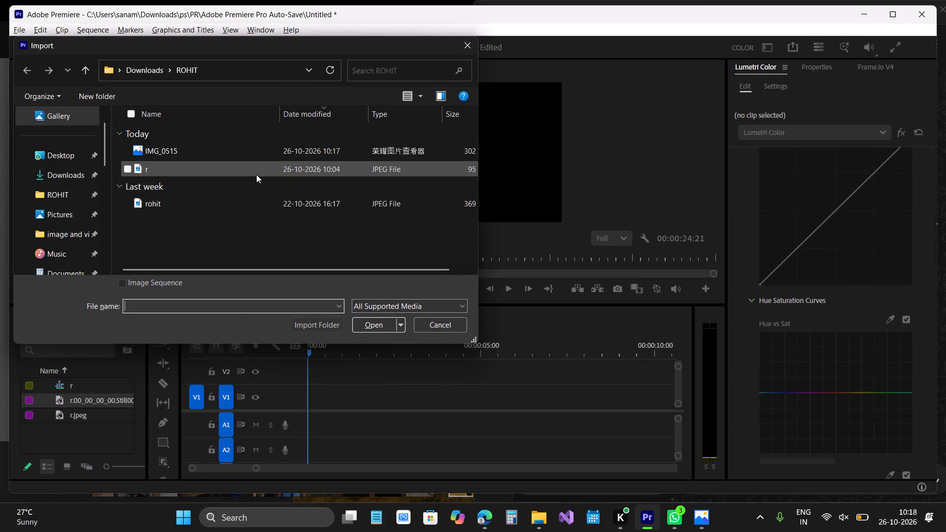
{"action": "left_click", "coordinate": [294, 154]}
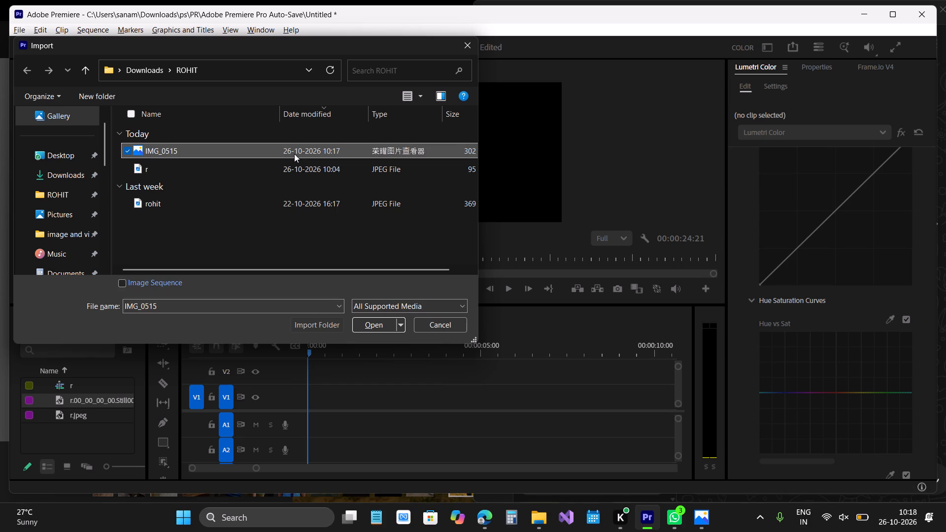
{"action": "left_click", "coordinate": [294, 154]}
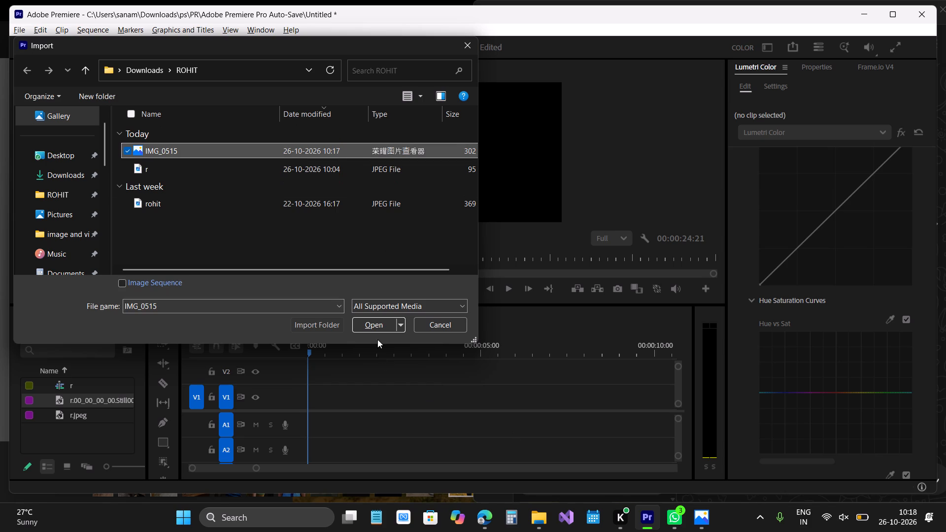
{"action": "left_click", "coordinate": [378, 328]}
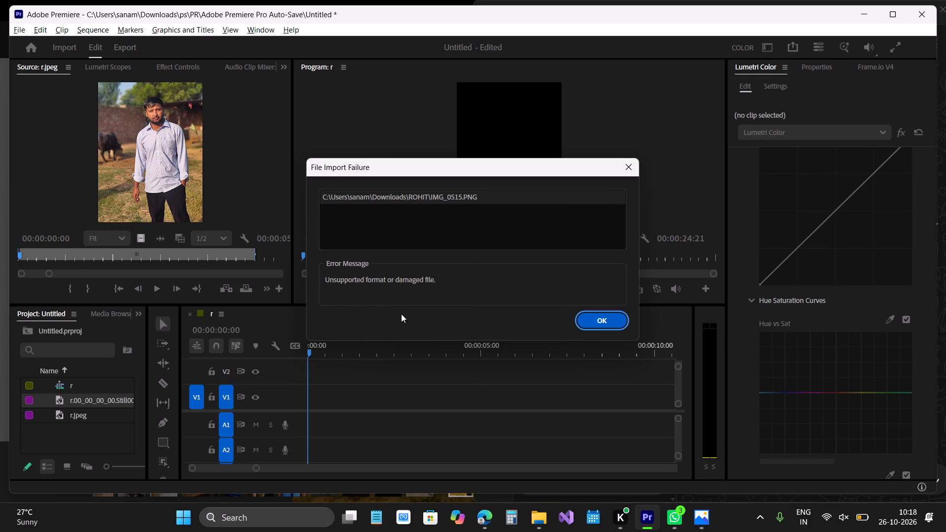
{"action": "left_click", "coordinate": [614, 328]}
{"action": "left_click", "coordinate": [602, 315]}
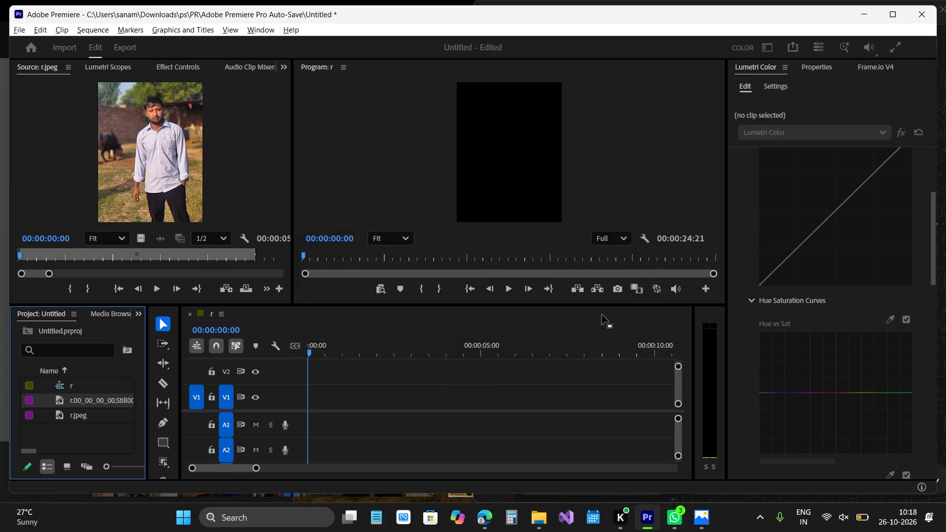
Switch to File Explorer and open IMG_0515 from the ROHIT folder to check the picture, closing the viewer when done.
{"action": "left_click", "coordinate": [532, 525]}
{"action": "scroll", "coordinate": [349, 328], "scroll_direction": "up", "scroll_amount": 3}
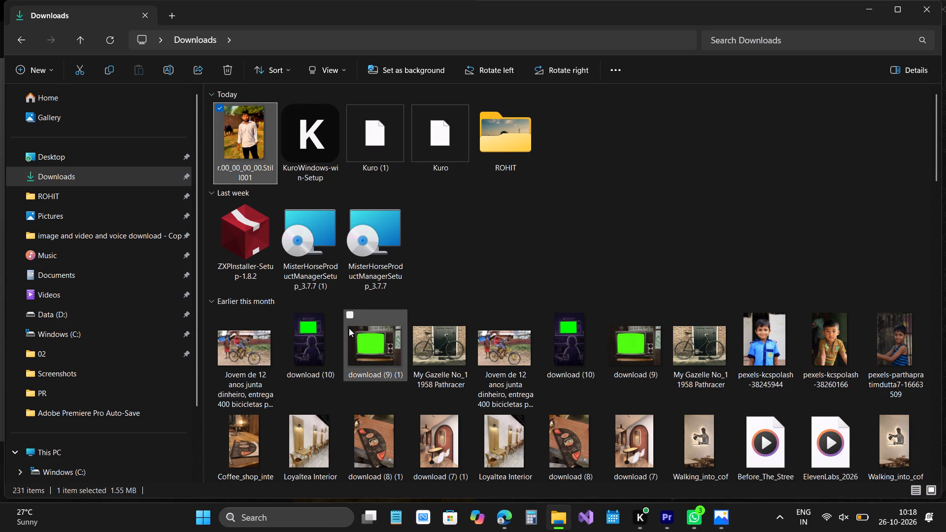
{"action": "left_click", "coordinate": [119, 190]}
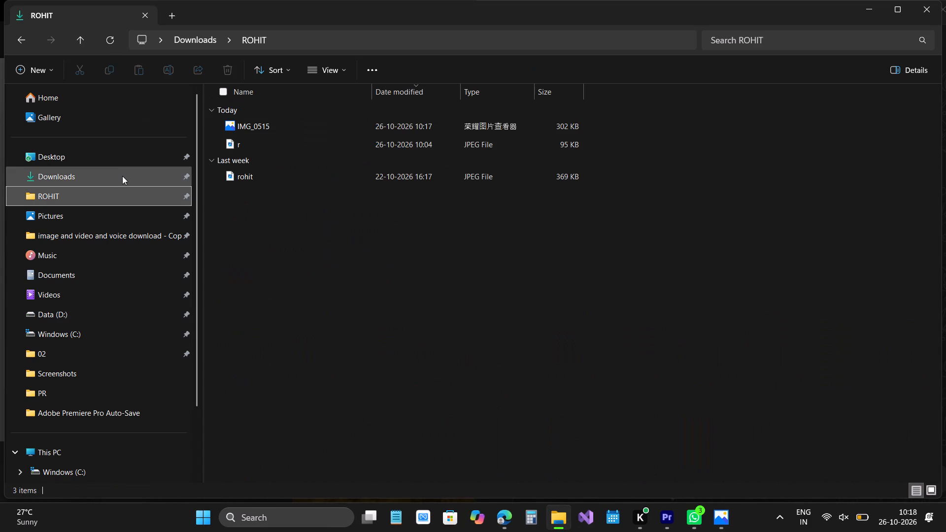
{"action": "double_click", "coordinate": [267, 128]}
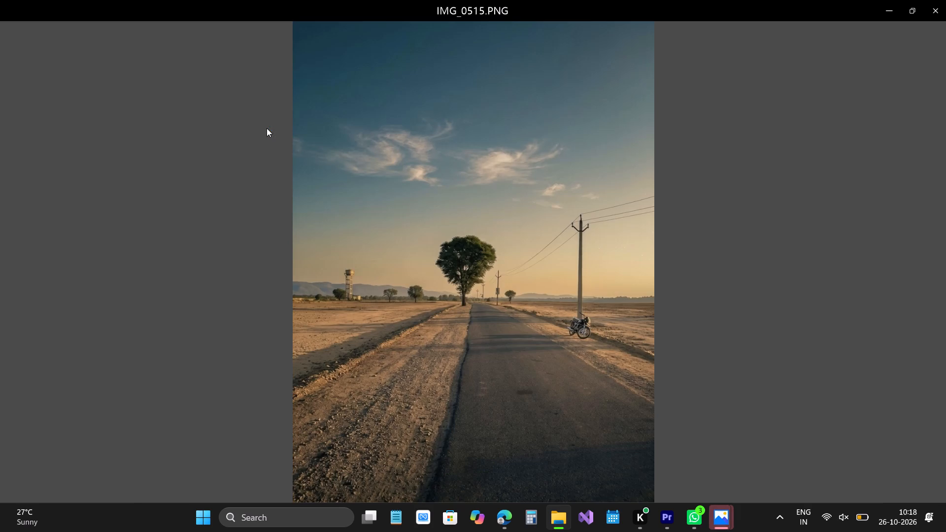
{"action": "left_click", "coordinate": [942, 1]}
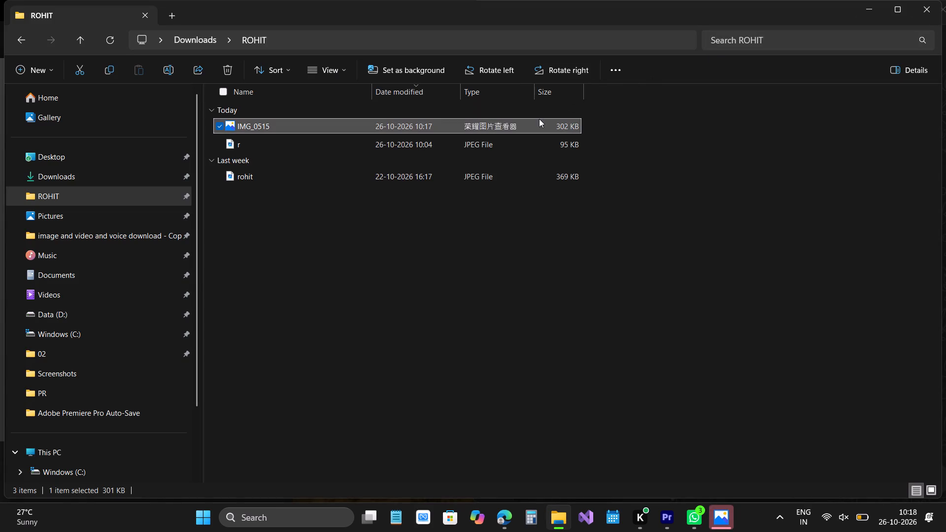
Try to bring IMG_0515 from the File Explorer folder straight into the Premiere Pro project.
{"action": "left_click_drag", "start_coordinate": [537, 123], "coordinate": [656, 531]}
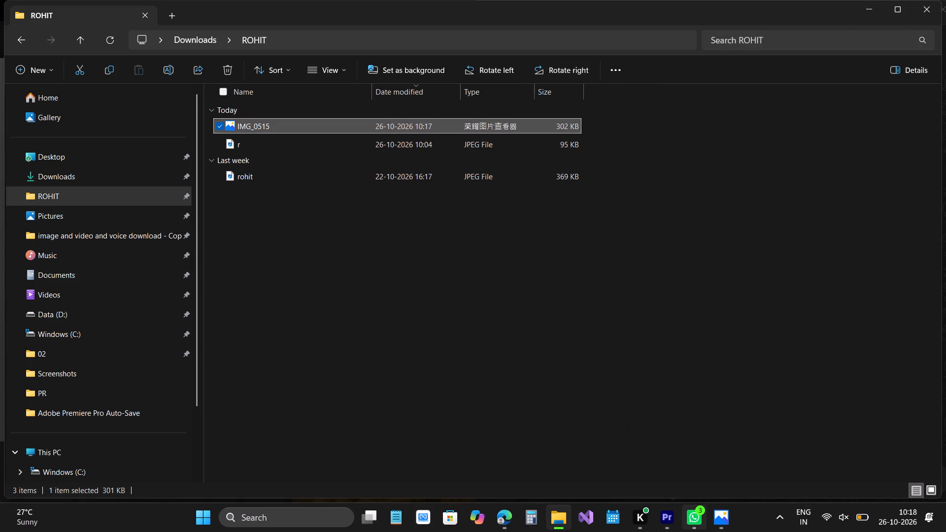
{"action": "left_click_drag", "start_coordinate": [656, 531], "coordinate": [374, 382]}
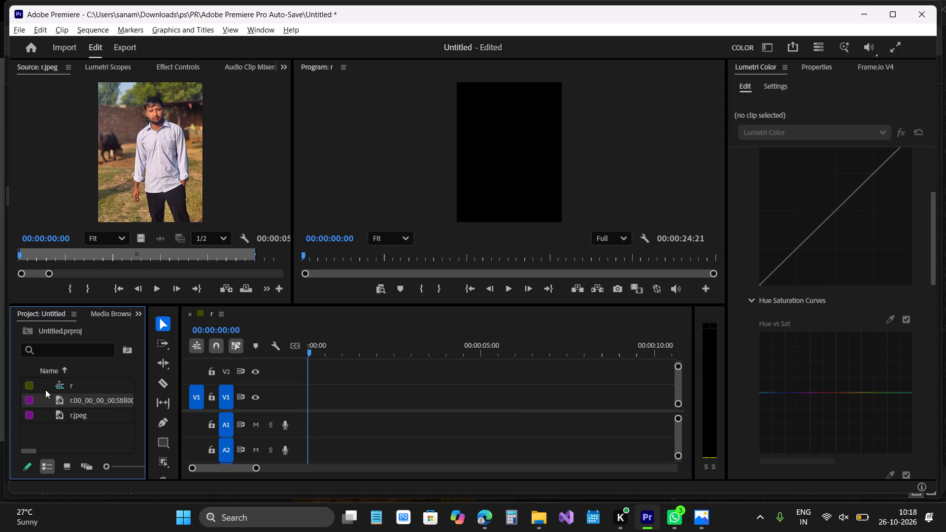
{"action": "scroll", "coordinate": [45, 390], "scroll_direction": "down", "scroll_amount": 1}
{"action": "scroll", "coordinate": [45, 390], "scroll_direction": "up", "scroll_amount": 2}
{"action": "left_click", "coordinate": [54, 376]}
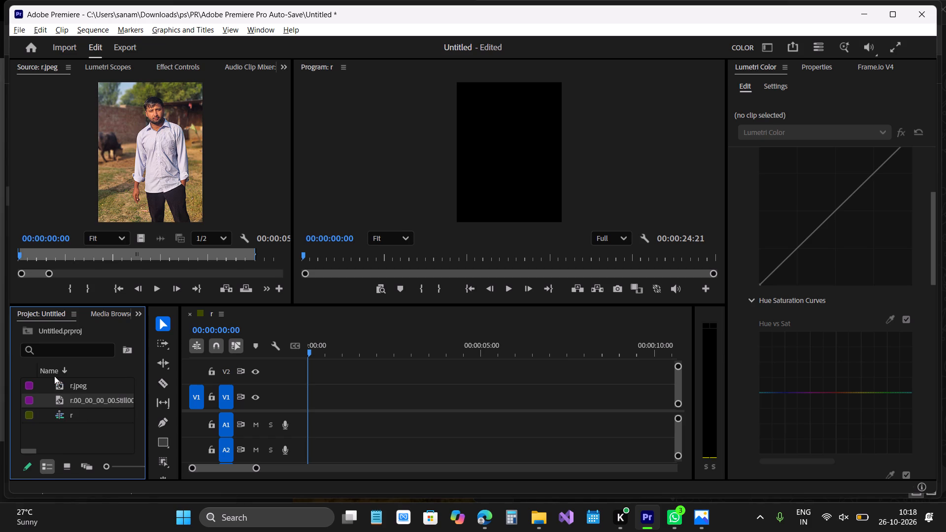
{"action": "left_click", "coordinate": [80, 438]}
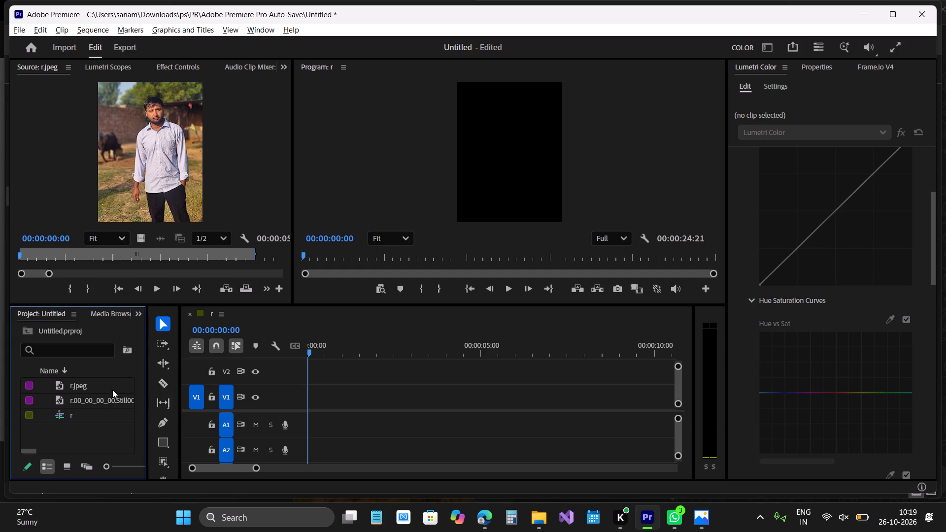
Clear the project by deleting r.jpeg with its clip references, the exported still image and the sequence r.
{"action": "left_click", "coordinate": [112, 390]}
{"action": "key", "text": "BackSpace"}
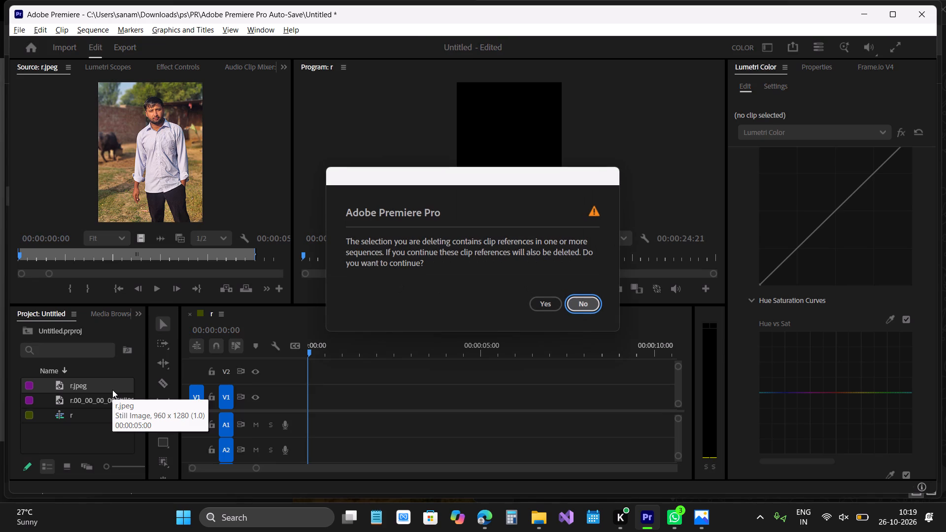
{"action": "left_click", "coordinate": [543, 303]}
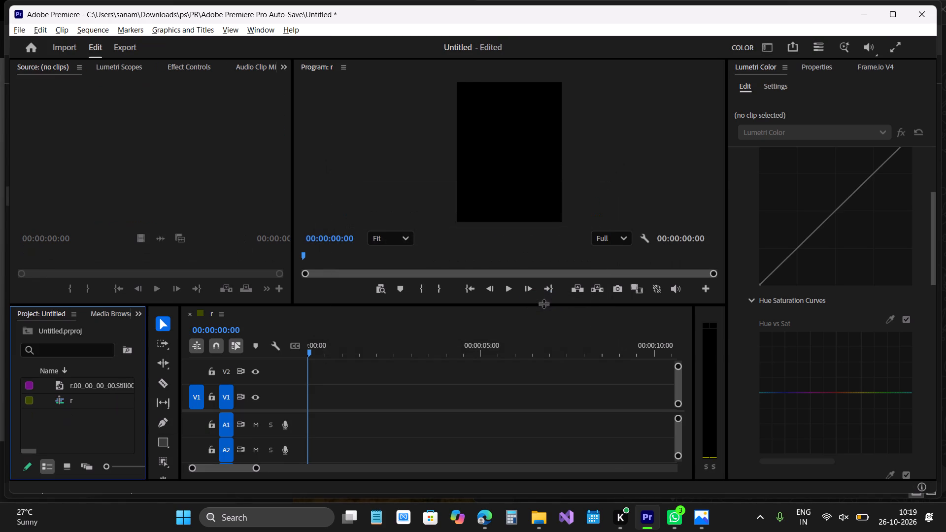
{"action": "left_click", "coordinate": [122, 387]}
{"action": "key", "text": "BackSpace"}
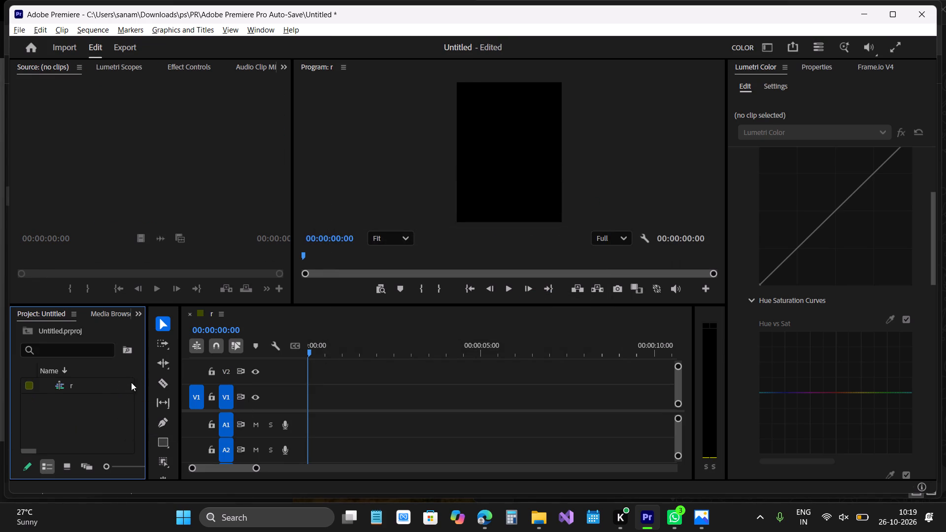
{"action": "left_click", "coordinate": [113, 390]}
{"action": "key", "text": "BackSpace"}
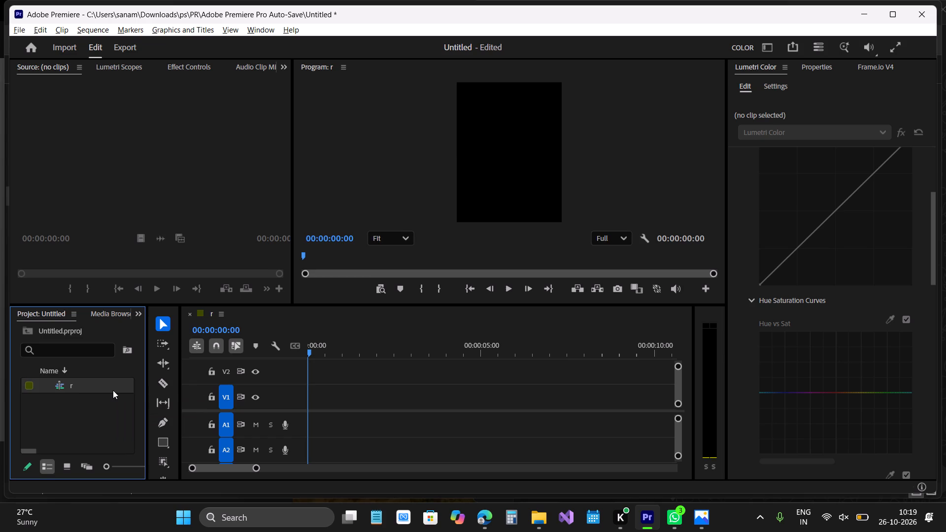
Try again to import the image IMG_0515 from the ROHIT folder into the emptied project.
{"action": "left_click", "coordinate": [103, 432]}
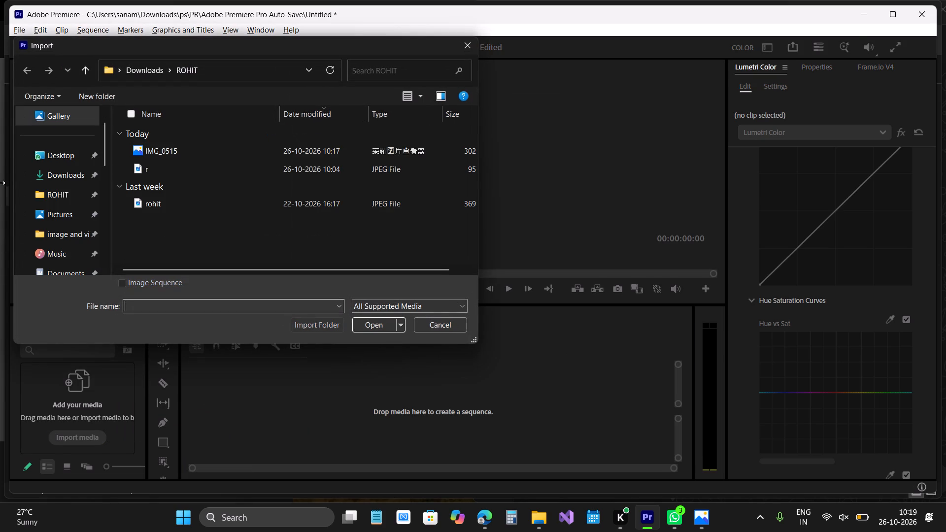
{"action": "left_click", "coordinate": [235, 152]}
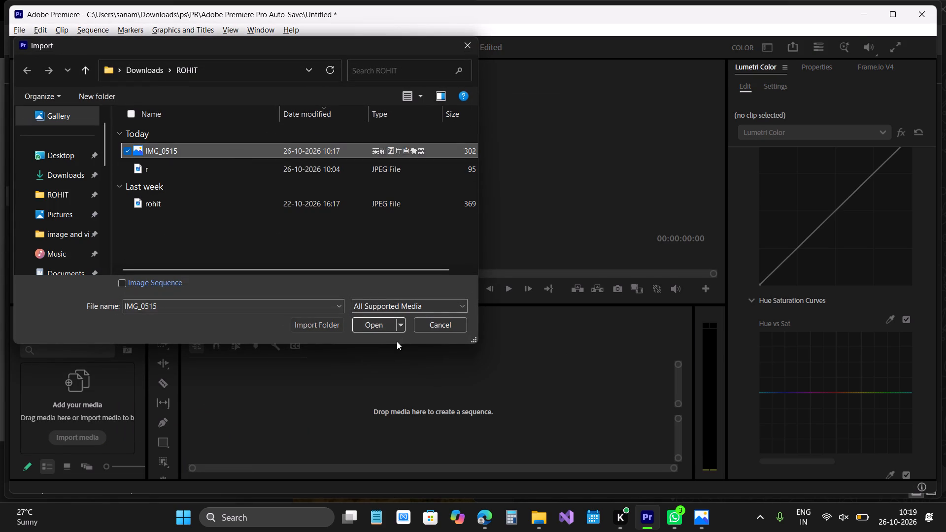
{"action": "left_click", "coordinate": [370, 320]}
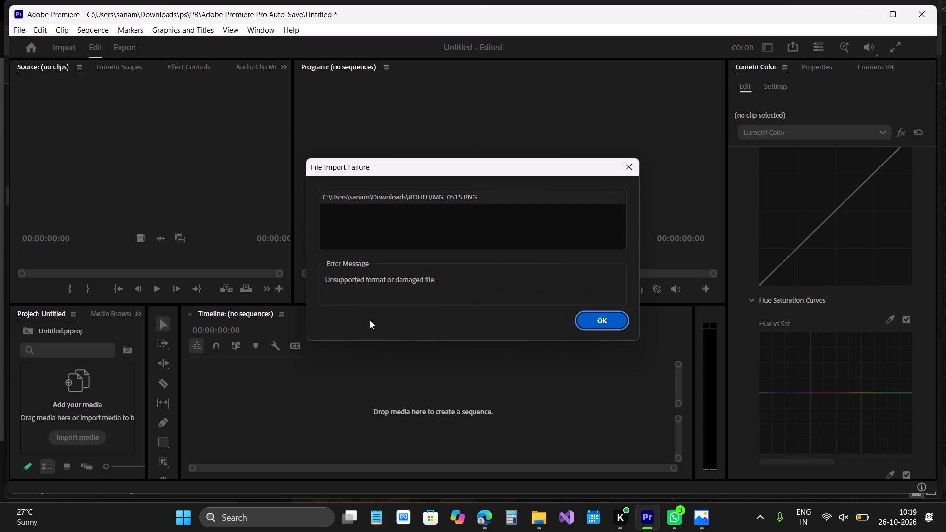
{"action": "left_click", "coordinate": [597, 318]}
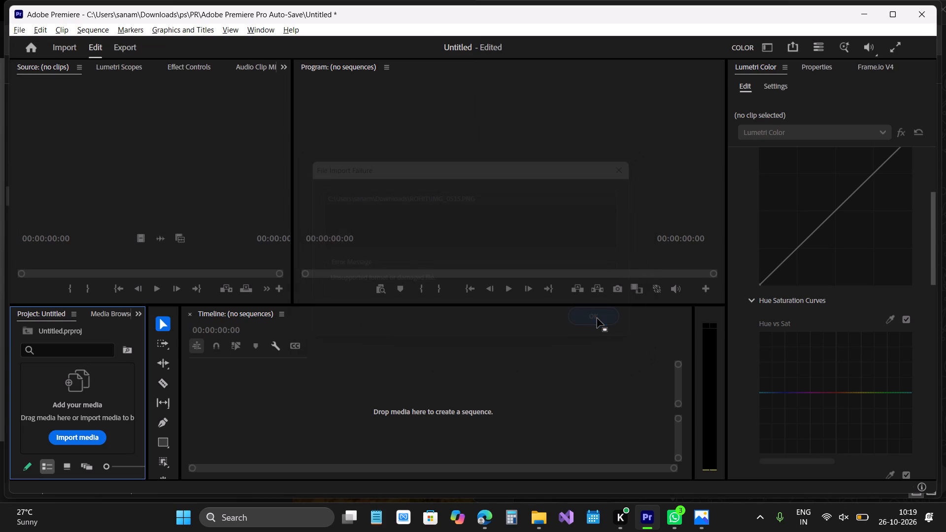
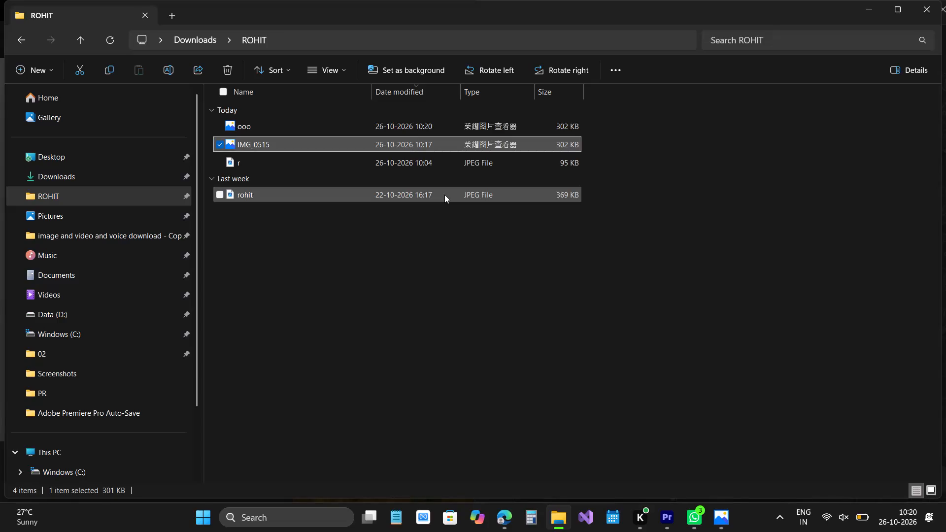
Open the image ooo from the ROHIT folder to check the picture.
{"action": "double_click", "coordinate": [412, 124]}
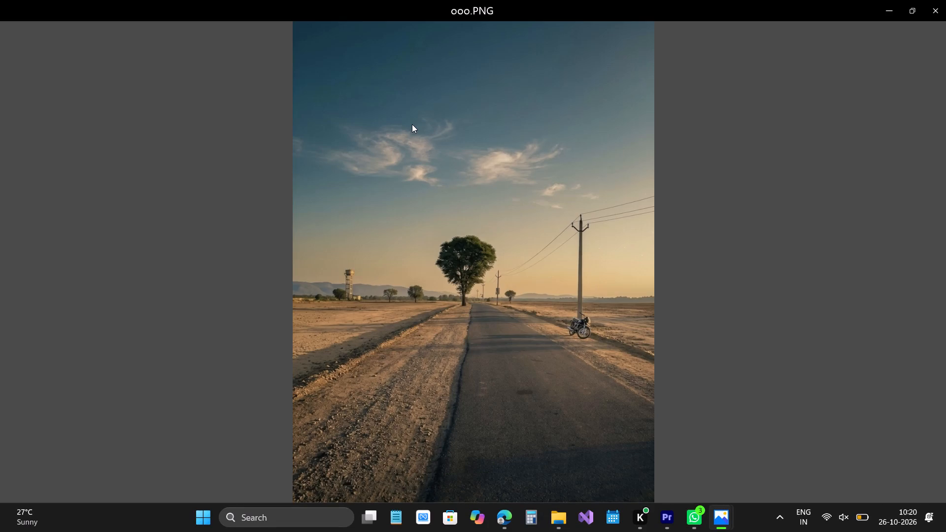
Close the ooo.PNG preview and bring the image ooo from the ROHIT folder in File Explorer into the Premiere Pro project.
{"action": "left_click", "coordinate": [925, 2]}
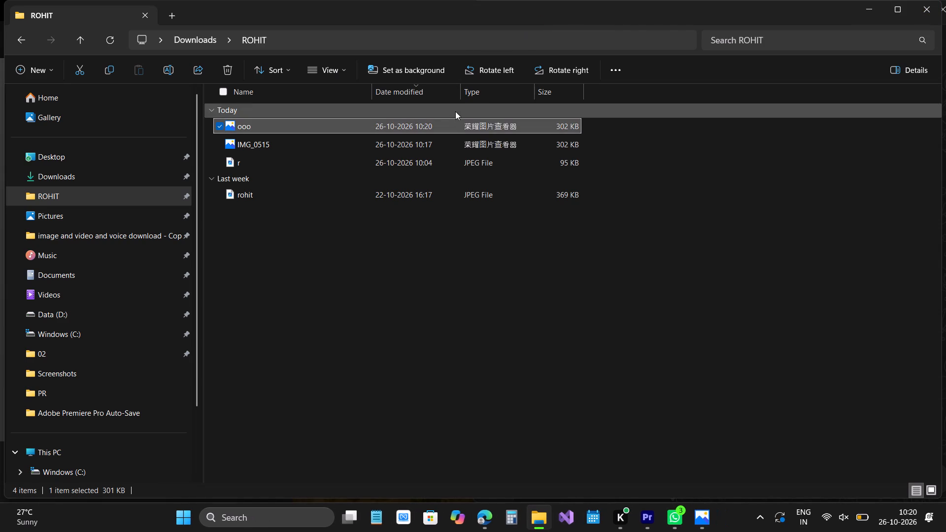
{"action": "left_click_drag", "start_coordinate": [445, 126], "coordinate": [642, 516]}
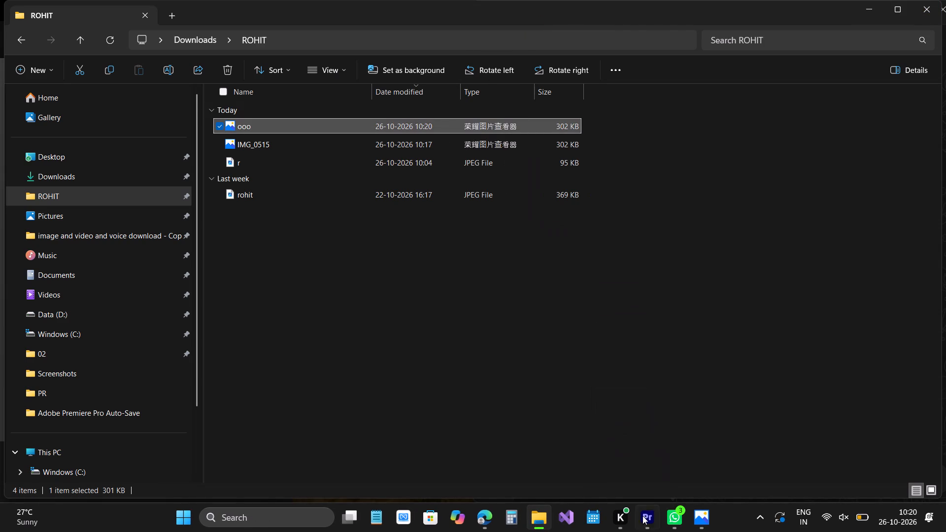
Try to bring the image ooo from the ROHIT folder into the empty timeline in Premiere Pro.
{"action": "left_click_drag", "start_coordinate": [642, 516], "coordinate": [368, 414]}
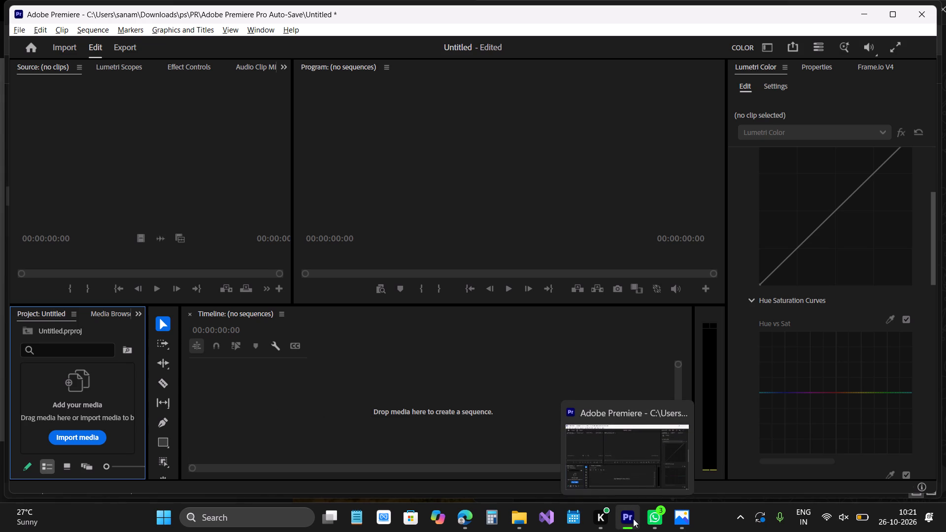
Switch from Premiere Pro to WhatsApp.
{"action": "left_click", "coordinate": [658, 522]}
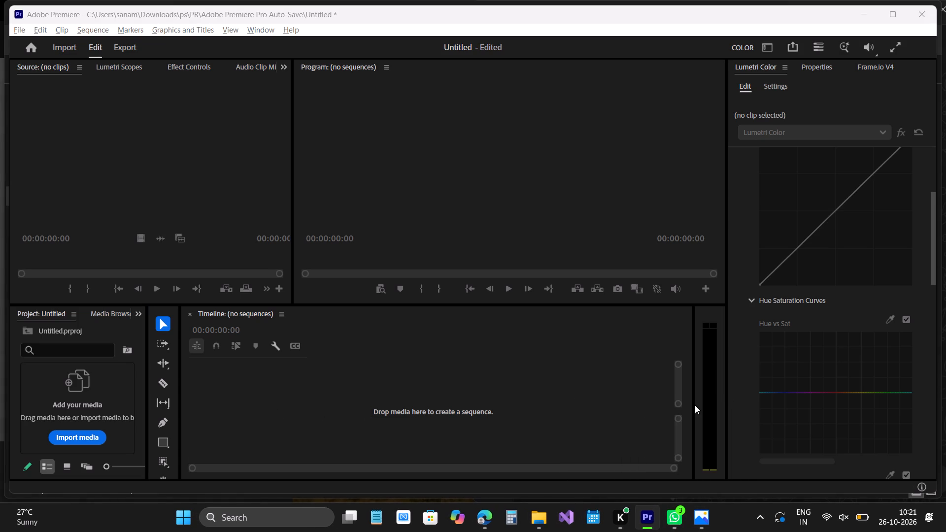
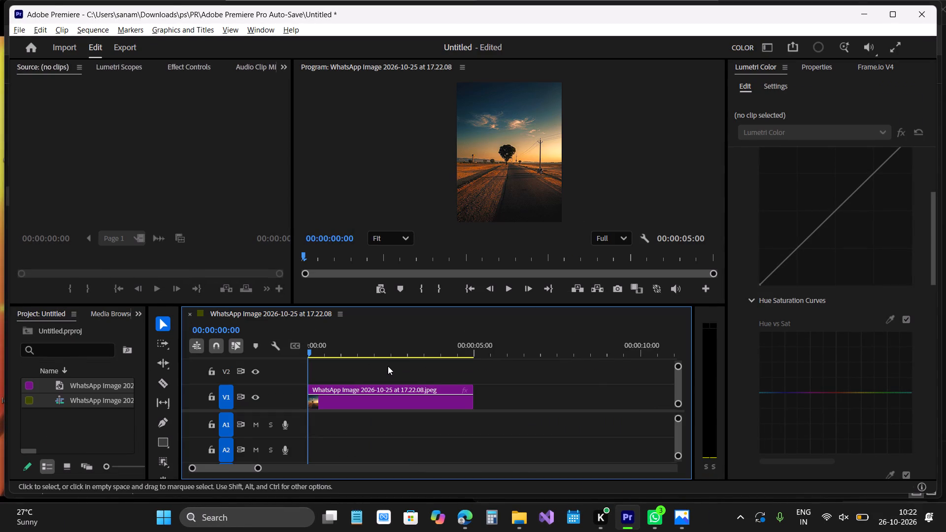
Open the WhatsApp Image clip on track V1 for color editing and expand its Basic Correction settings in Lumetri Color.
{"action": "double_click", "coordinate": [378, 390]}
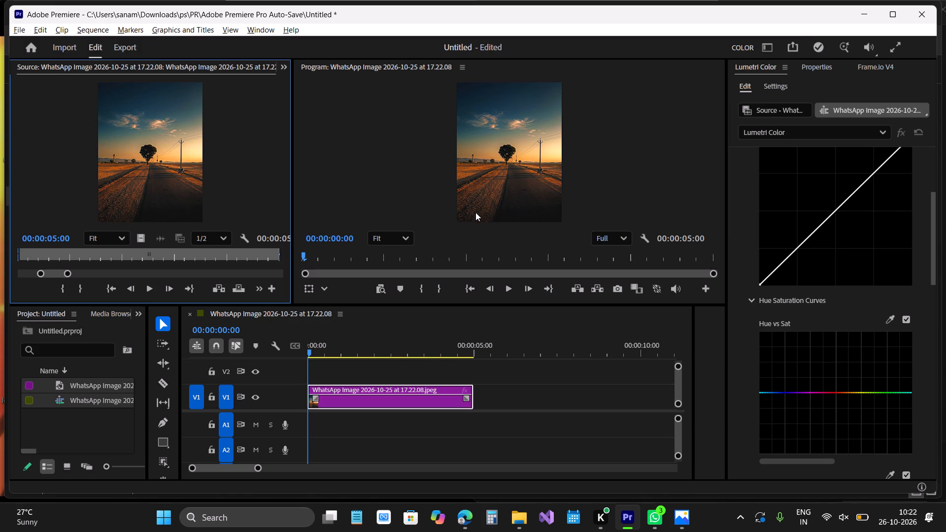
{"action": "scroll", "coordinate": [495, 197], "scroll_direction": "up", "scroll_amount": 2}
{"action": "scroll", "coordinate": [495, 197], "scroll_direction": "left", "scroll_amount": 1}
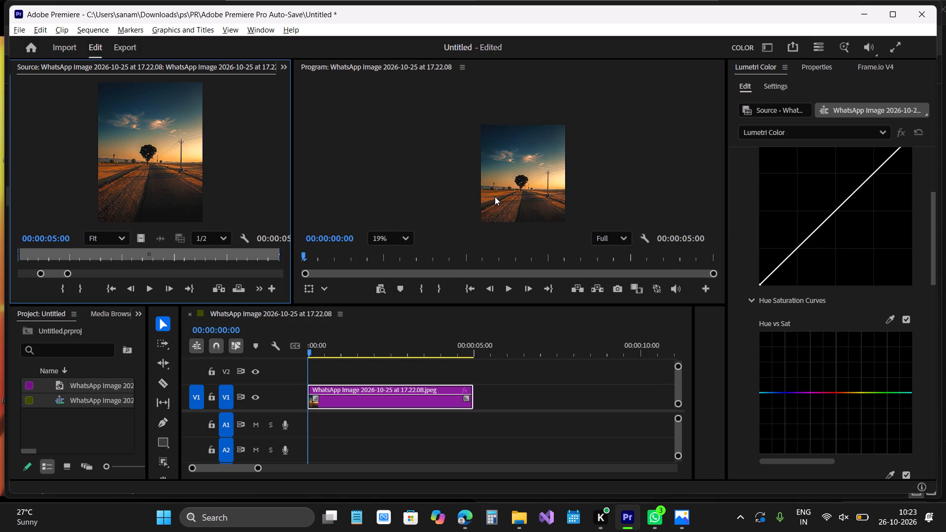
{"action": "left_click", "coordinate": [411, 235]}
{"action": "left_click", "coordinate": [398, 257]}
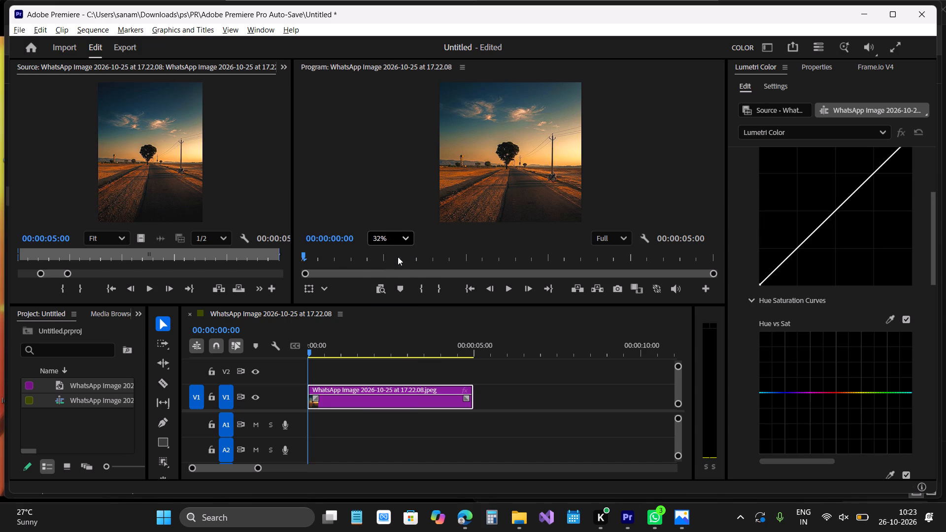
{"action": "scroll", "coordinate": [778, 163], "scroll_direction": "up", "scroll_amount": 7}
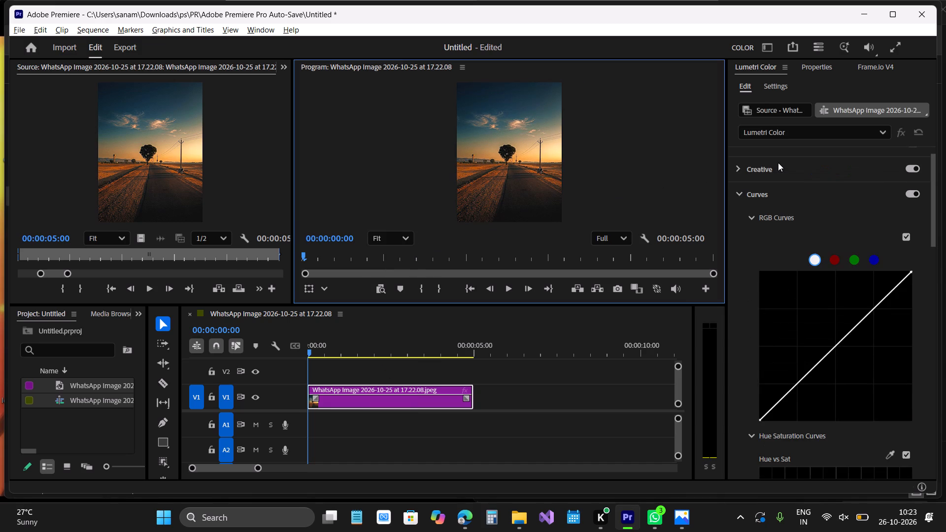
{"action": "scroll", "coordinate": [773, 171], "scroll_direction": "up", "scroll_amount": 4}
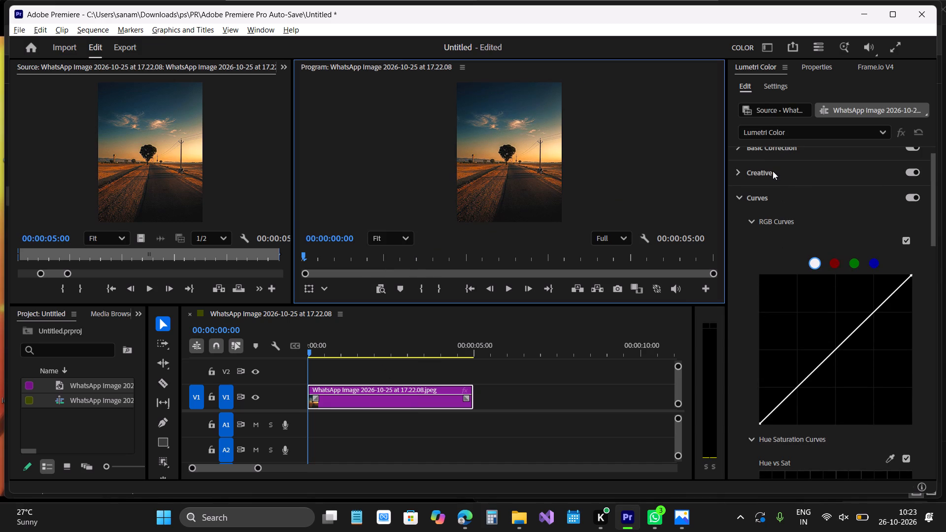
{"action": "scroll", "coordinate": [773, 171], "scroll_direction": "up", "scroll_amount": 5}
{"action": "left_click", "coordinate": [740, 160]}
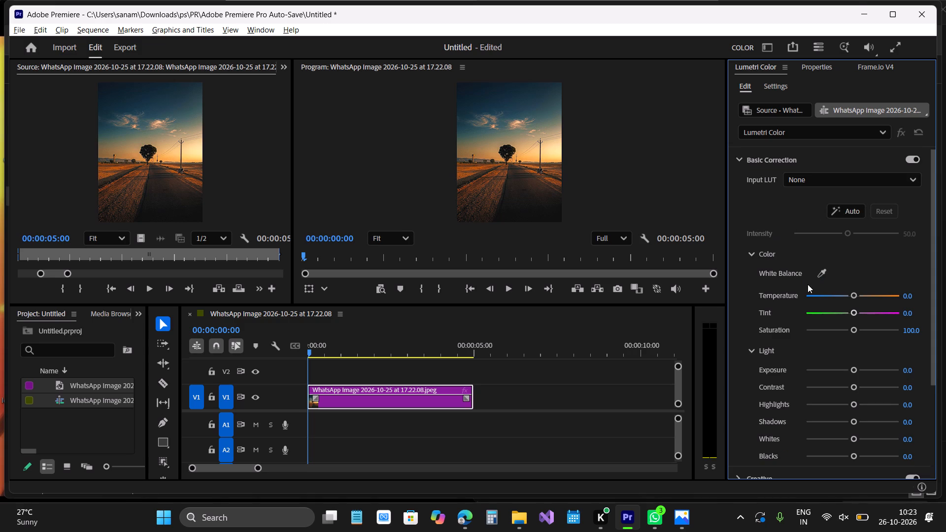
In Basic Correction, set the sunset road photo's temperature to about -97.4 and its saturation to about 102.6.
{"action": "left_click_drag", "start_coordinate": [852, 297], "coordinate": [833, 299]}
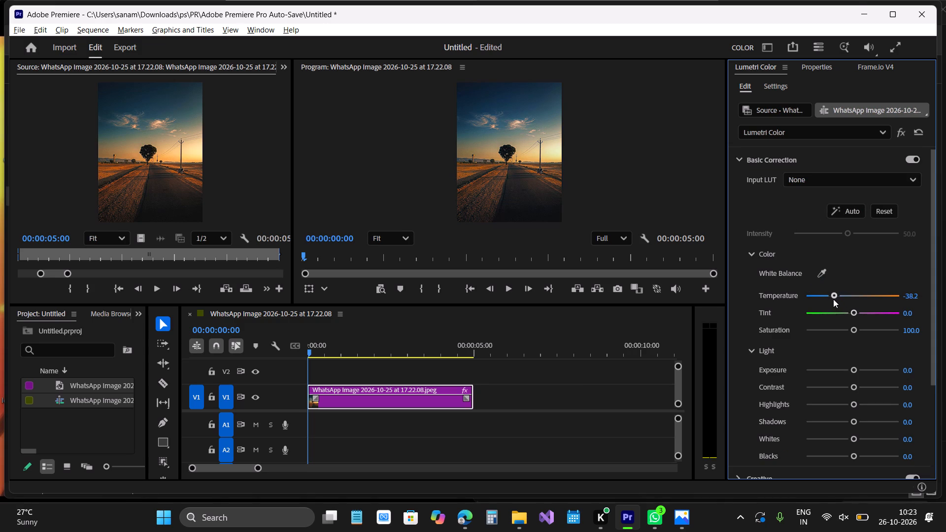
{"action": "left_click_drag", "start_coordinate": [833, 299], "coordinate": [833, 299]}
{"action": "left_click_drag", "start_coordinate": [833, 299], "coordinate": [806, 299]}
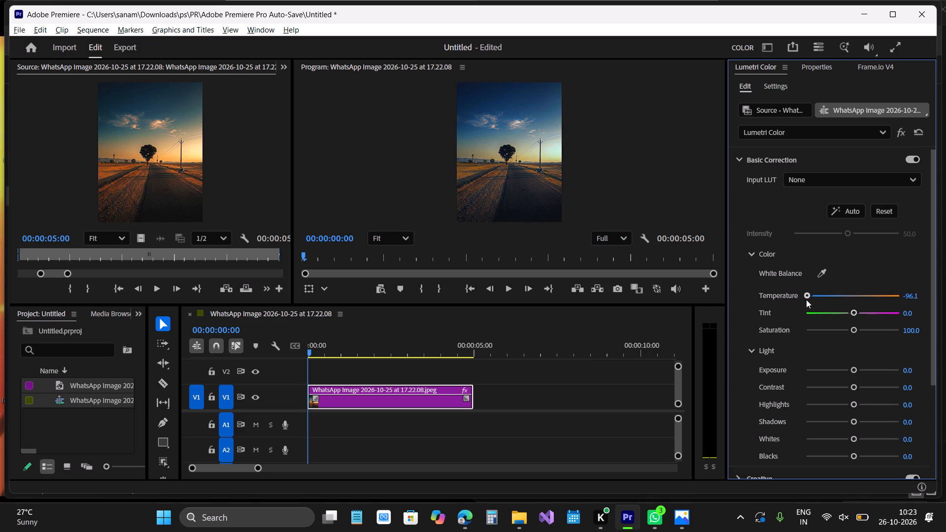
{"action": "left_click_drag", "start_coordinate": [806, 299], "coordinate": [806, 307]}
{"action": "left_click_drag", "start_coordinate": [853, 331], "coordinate": [877, 332]}
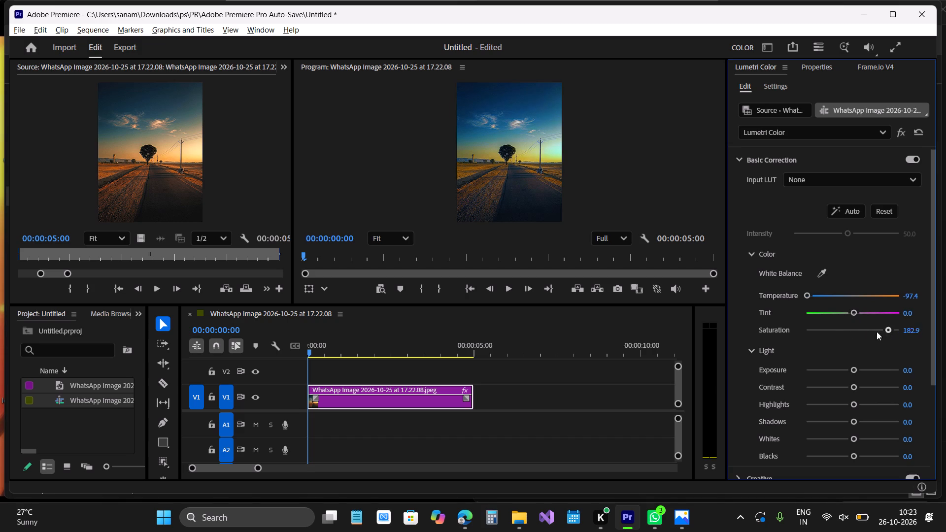
{"action": "left_click_drag", "start_coordinate": [877, 332], "coordinate": [853, 335]}
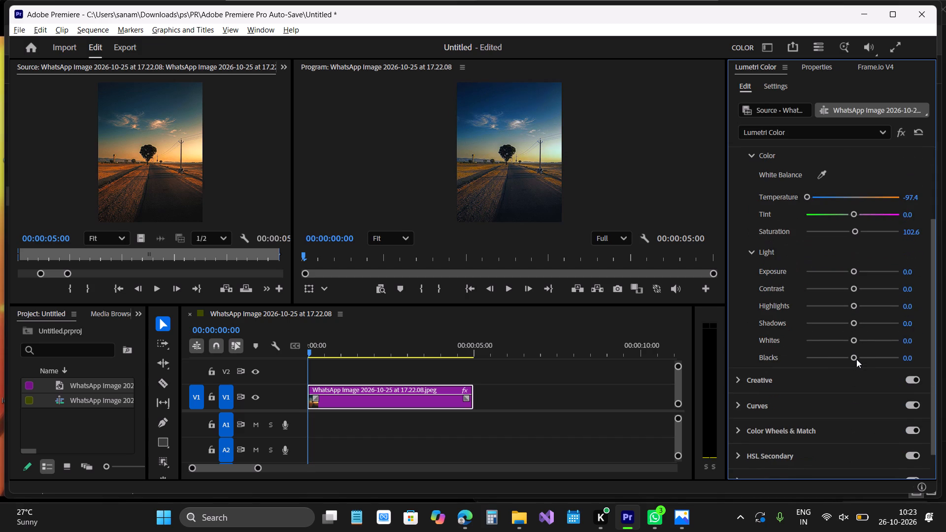
Darken the sunset road photo by lowering its exposure to about -3.4.
{"action": "left_click_drag", "start_coordinate": [854, 261], "coordinate": [790, 278]}
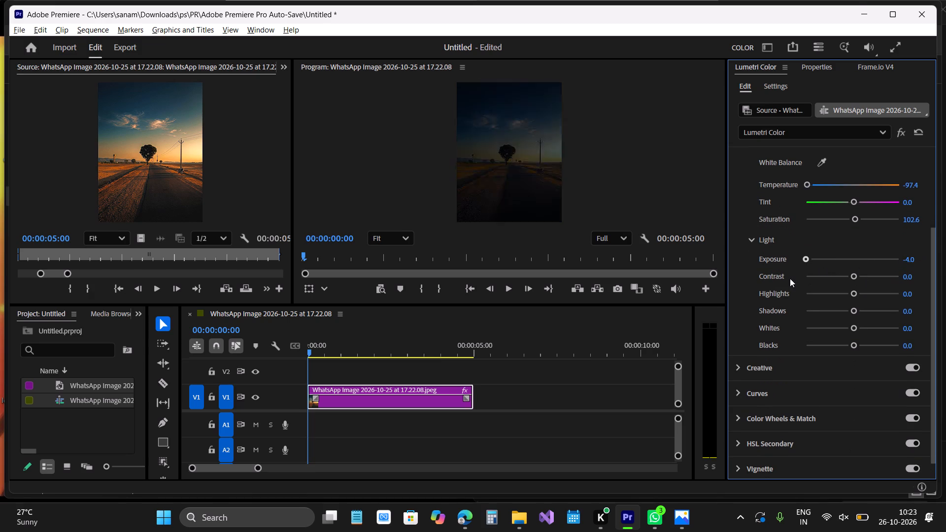
{"action": "left_click_drag", "start_coordinate": [790, 278], "coordinate": [802, 278]}
{"action": "left_click_drag", "start_coordinate": [802, 278], "coordinate": [815, 277]}
{"action": "left_click_drag", "start_coordinate": [815, 277], "coordinate": [817, 277]}
{"action": "left_click_drag", "start_coordinate": [817, 277], "coordinate": [820, 276]}
Reduce the photo's highlights to about -53.9 and its shadows to about -35.5.
{"action": "left_click_drag", "start_coordinate": [852, 295], "coordinate": [813, 300]}
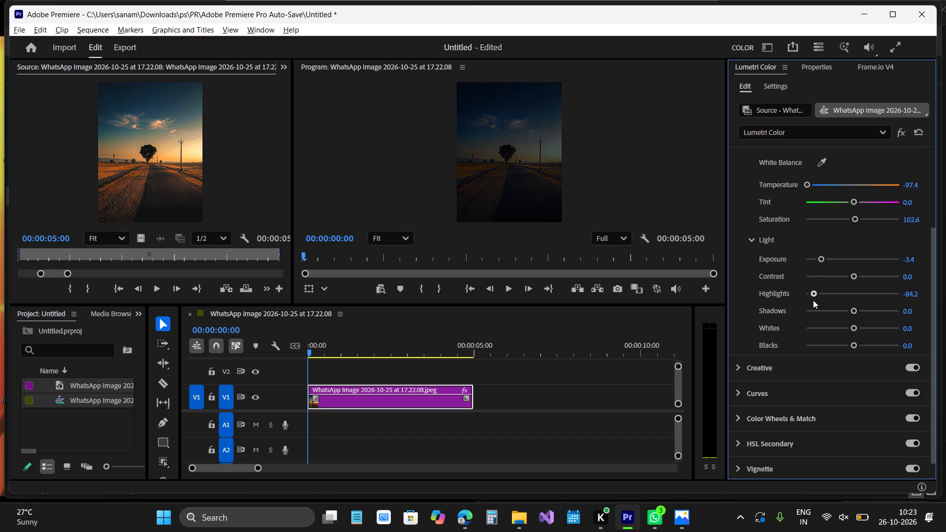
{"action": "left_click_drag", "start_coordinate": [813, 300], "coordinate": [826, 301]}
{"action": "left_click_drag", "start_coordinate": [853, 314], "coordinate": [818, 338]}
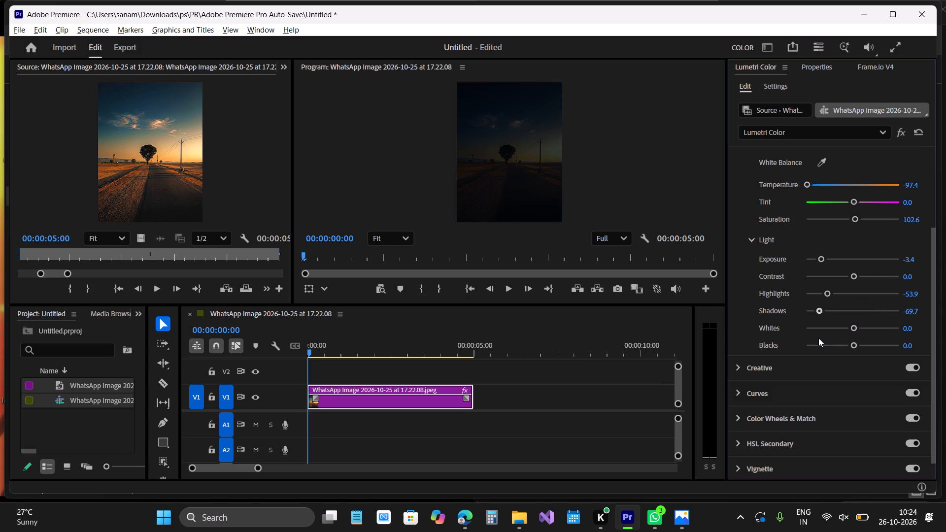
{"action": "left_click_drag", "start_coordinate": [818, 338], "coordinate": [833, 333]}
{"action": "left_click_drag", "start_coordinate": [833, 333], "coordinate": [821, 330]}
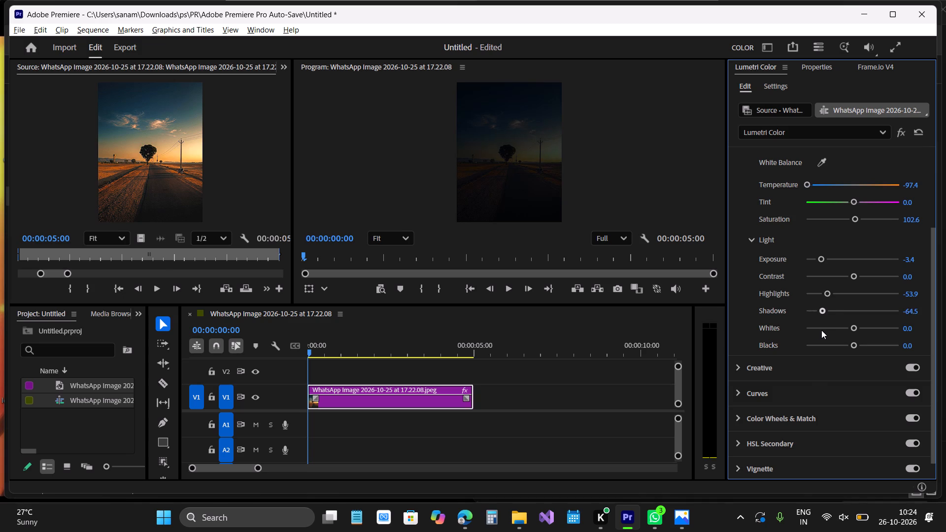
{"action": "left_click_drag", "start_coordinate": [821, 330], "coordinate": [835, 331]}
{"action": "left_click_drag", "start_coordinate": [835, 331], "coordinate": [835, 331]}
Lower the photo's whites to -100 and its blacks to about -44.7.
{"action": "left_click_drag", "start_coordinate": [855, 328], "coordinate": [795, 356]}
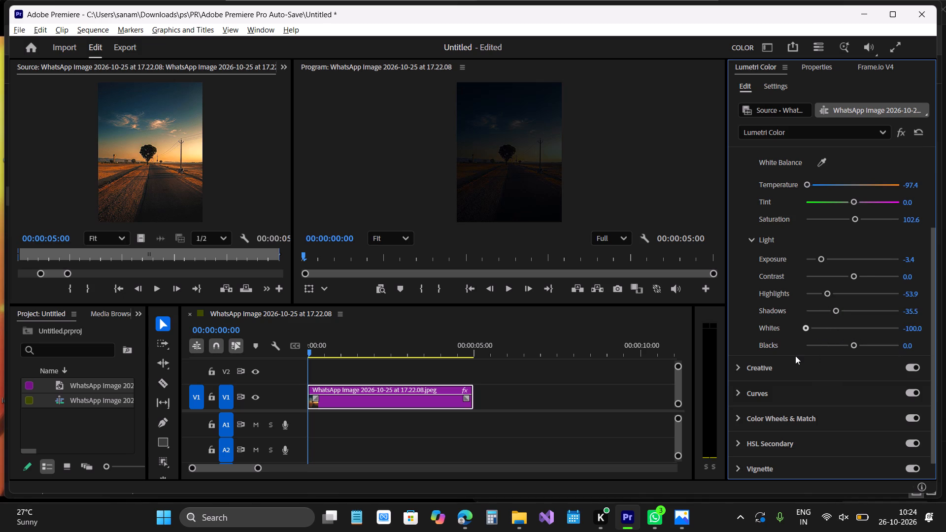
{"action": "left_click_drag", "start_coordinate": [795, 356], "coordinate": [796, 355]}
{"action": "left_click_drag", "start_coordinate": [853, 345], "coordinate": [807, 353]}
{"action": "left_click_drag", "start_coordinate": [807, 353], "coordinate": [829, 354]}
{"action": "left_click_drag", "start_coordinate": [829, 354], "coordinate": [830, 354]}
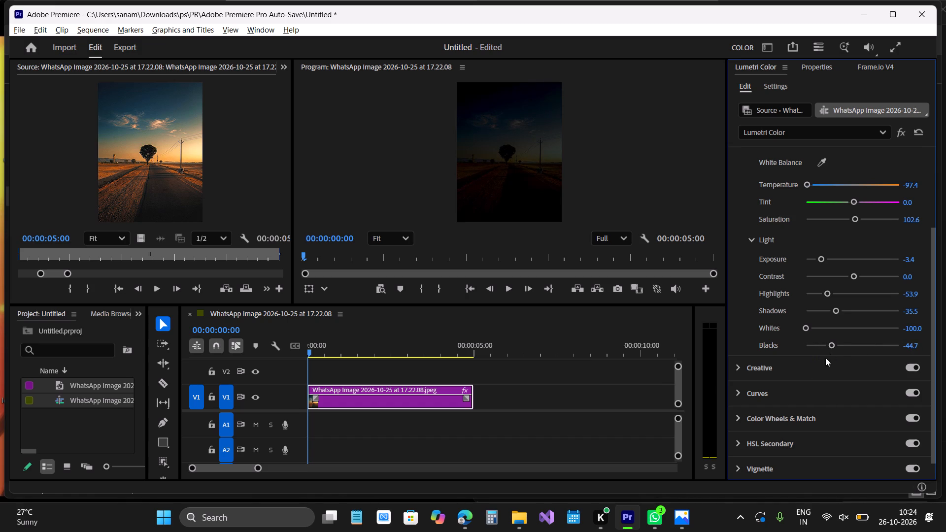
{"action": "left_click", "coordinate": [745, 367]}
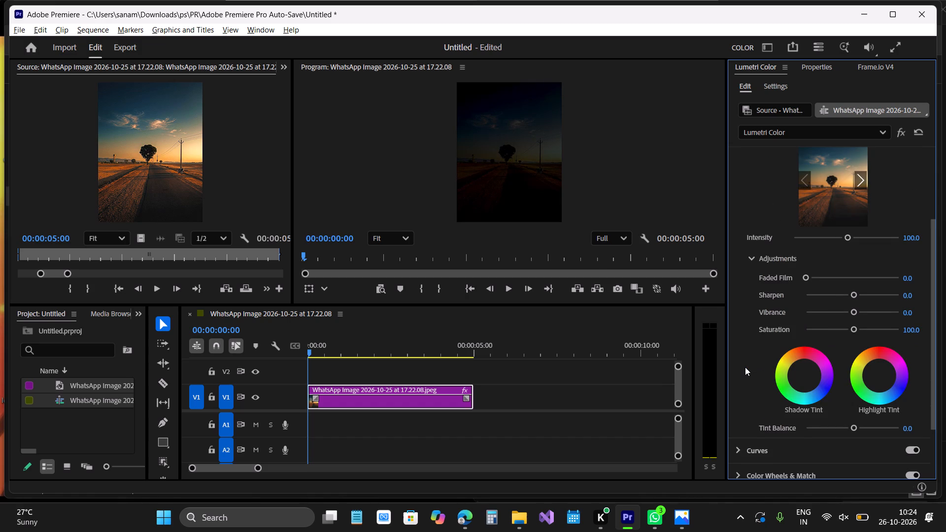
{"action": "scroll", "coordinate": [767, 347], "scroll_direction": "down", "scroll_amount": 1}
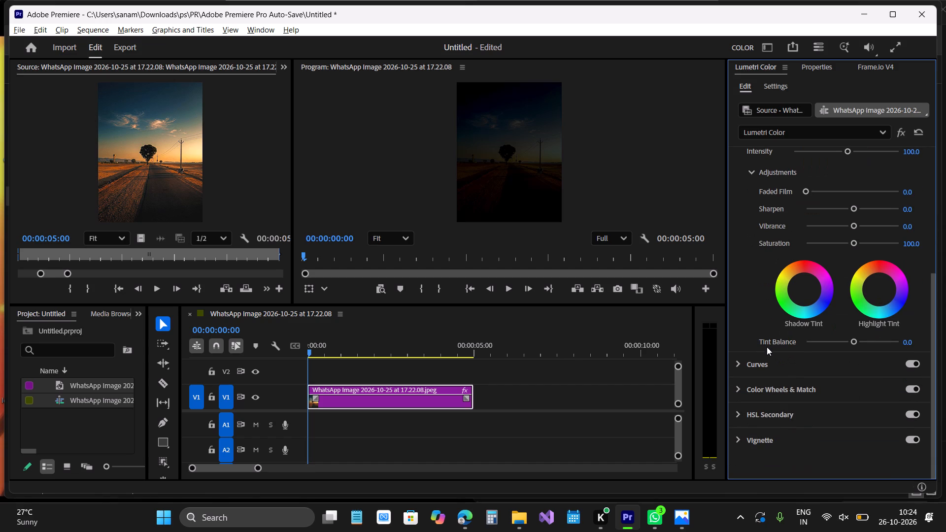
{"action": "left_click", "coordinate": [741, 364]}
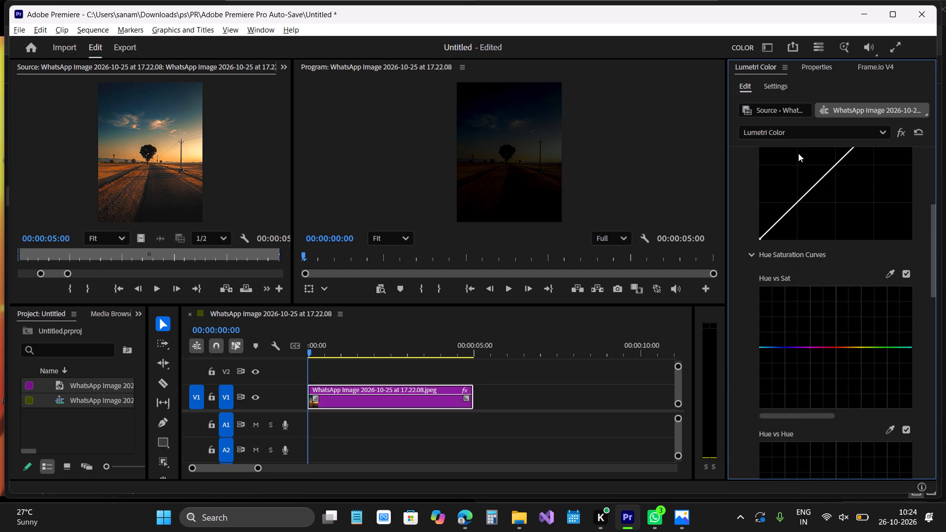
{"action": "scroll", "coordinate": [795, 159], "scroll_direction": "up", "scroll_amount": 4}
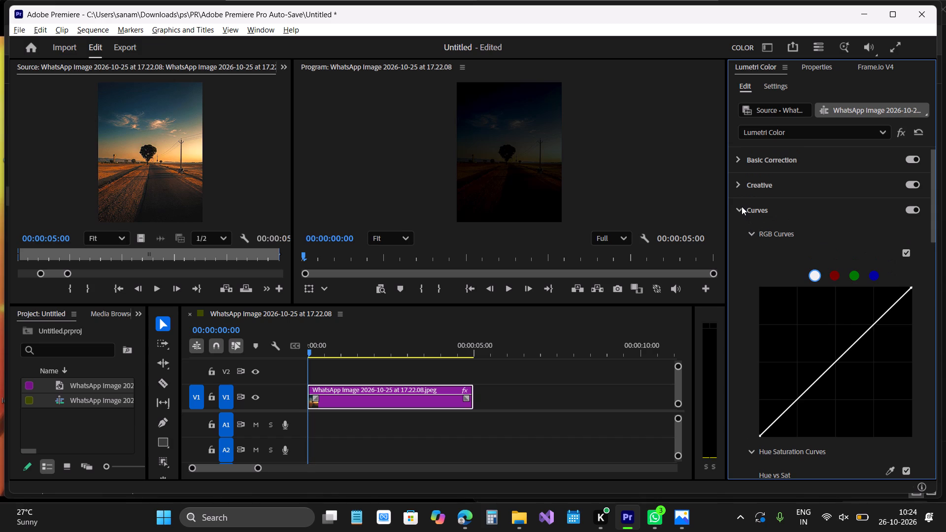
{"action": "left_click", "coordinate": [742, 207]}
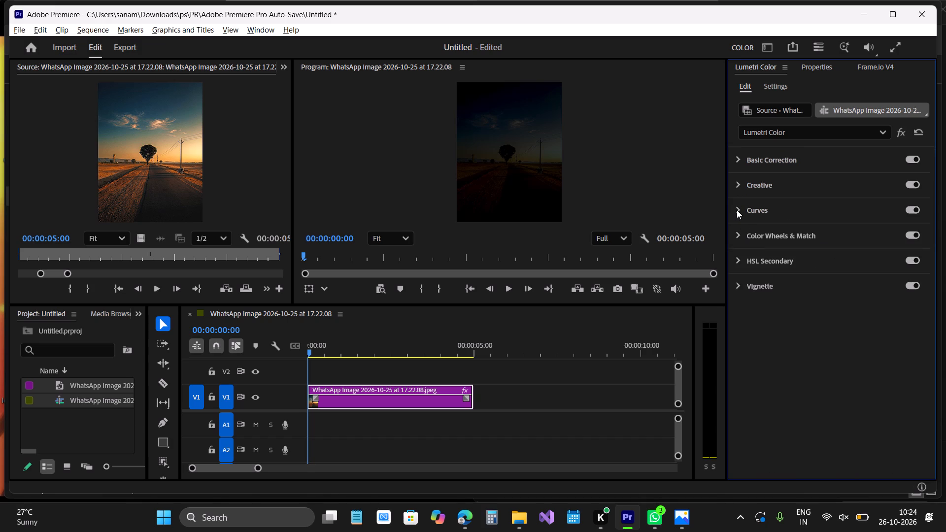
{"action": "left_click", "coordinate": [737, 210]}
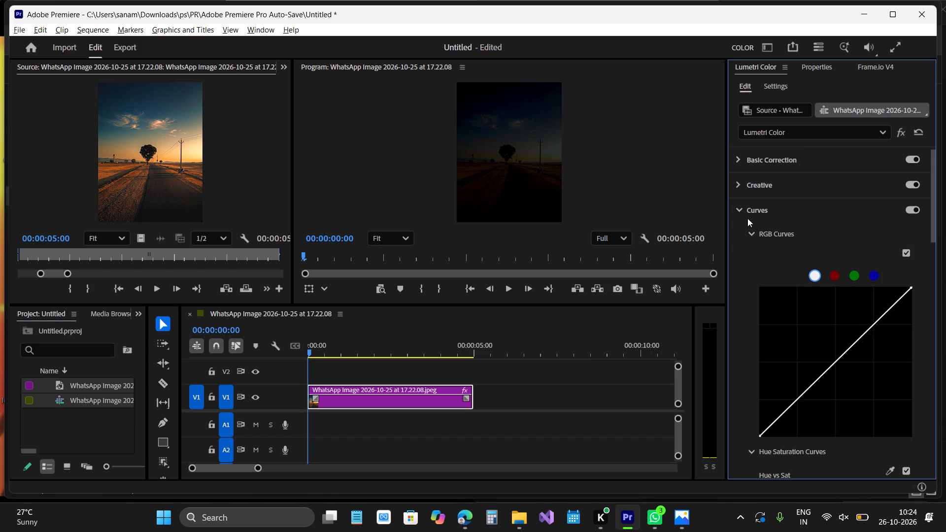
Apply the SL BLUE DAY4NITE creative look to the sunset road photo.
{"action": "left_click", "coordinate": [736, 182]}
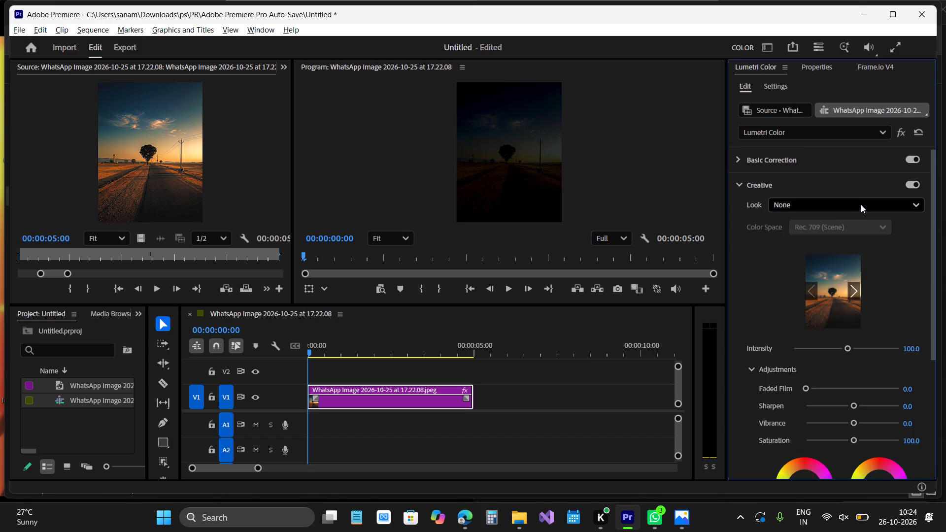
{"action": "left_click", "coordinate": [861, 204]}
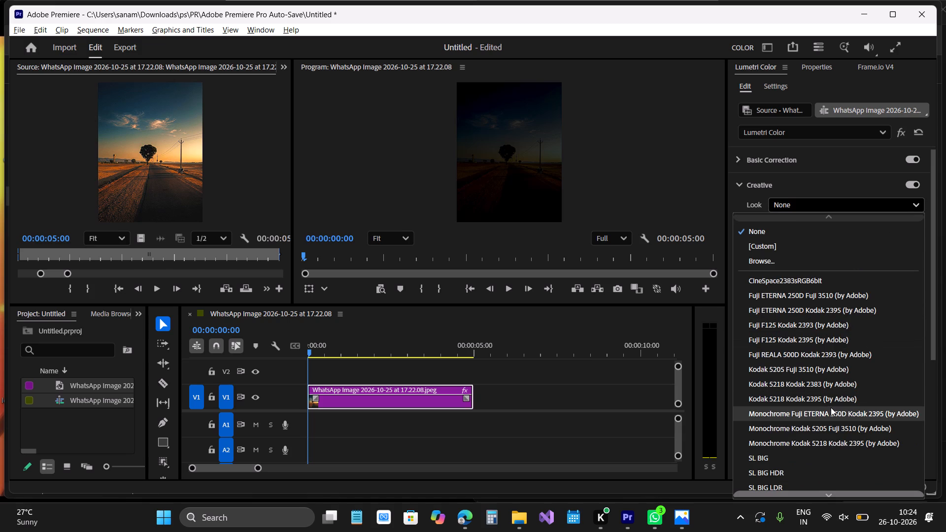
{"action": "scroll", "coordinate": [831, 407], "scroll_direction": "down", "scroll_amount": 2}
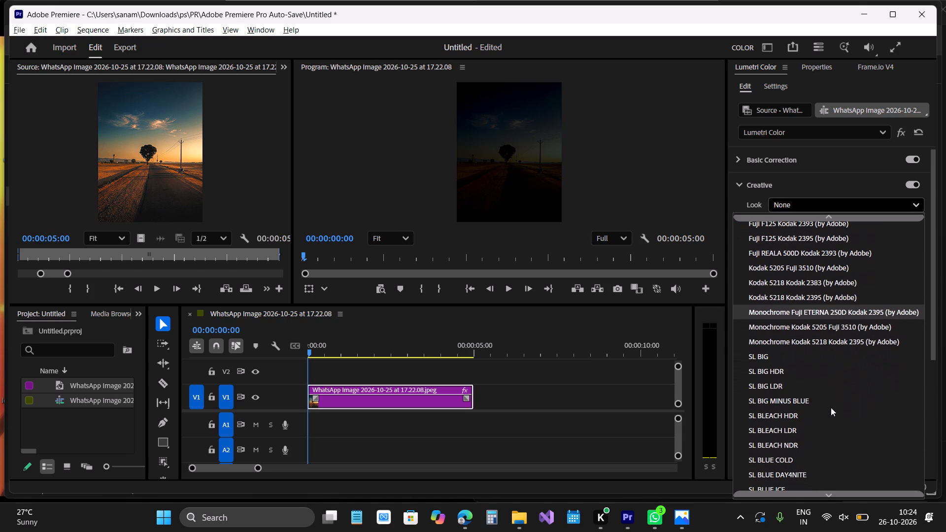
{"action": "scroll", "coordinate": [831, 407], "scroll_direction": "down", "scroll_amount": 1}
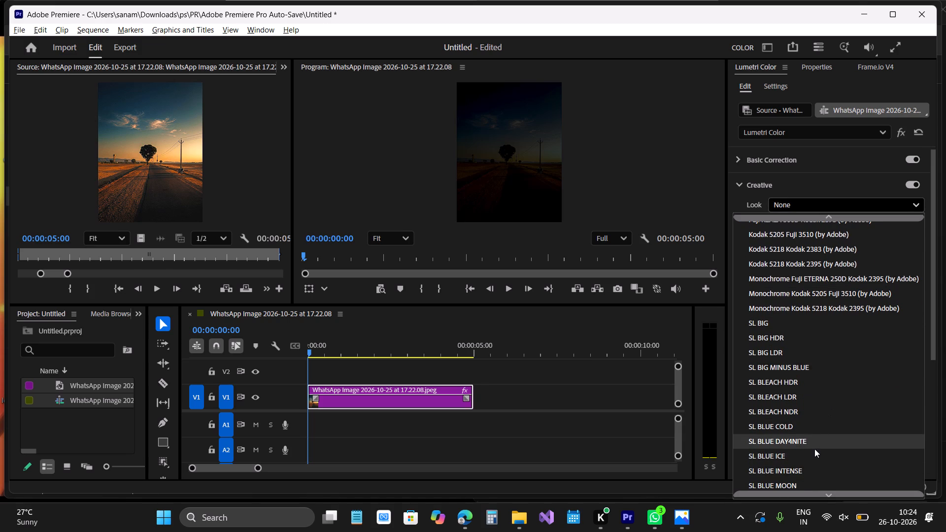
{"action": "left_click", "coordinate": [814, 447]}
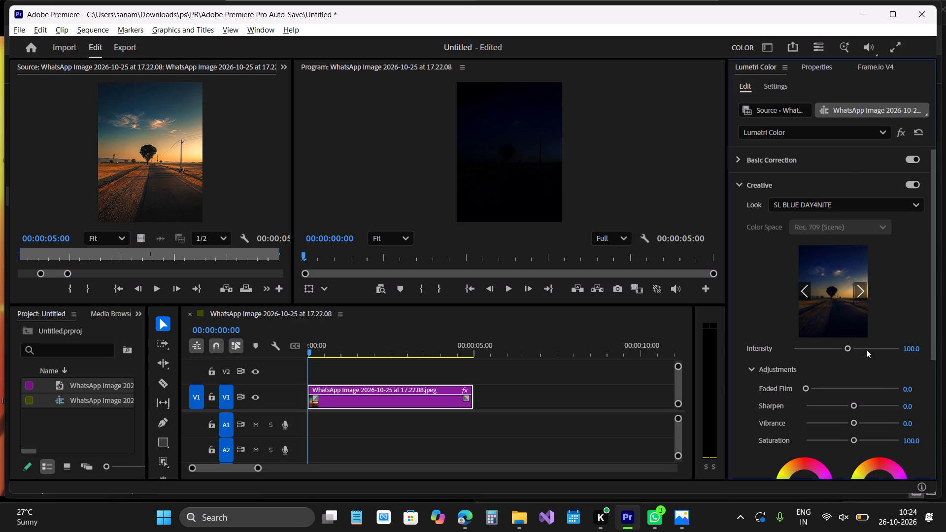
Adjust the intensity of the SL BLUE DAY4NITE look to about 98.8.
{"action": "left_click_drag", "start_coordinate": [847, 350], "coordinate": [813, 373]}
{"action": "left_click_drag", "start_coordinate": [813, 373], "coordinate": [813, 379]}
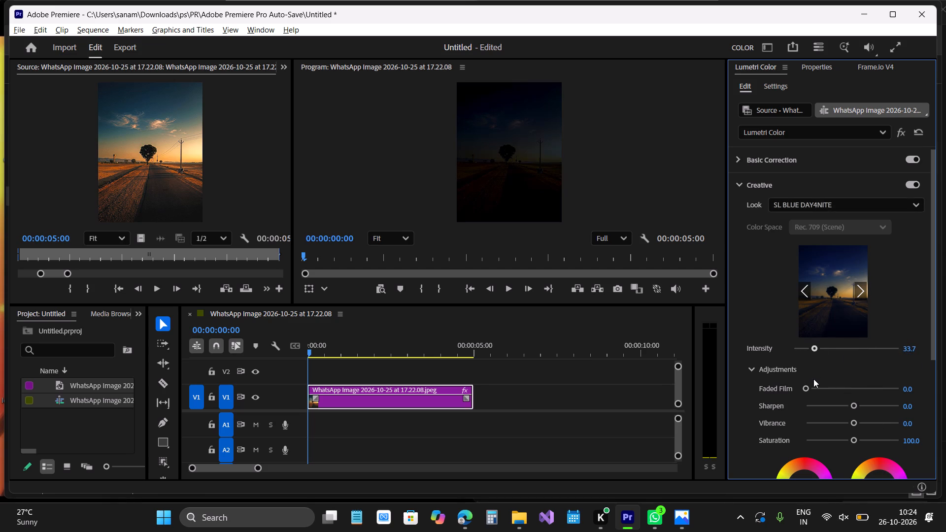
{"action": "left_click_drag", "start_coordinate": [813, 379], "coordinate": [842, 376]}
{"action": "left_click_drag", "start_coordinate": [842, 376], "coordinate": [833, 378]}
{"action": "left_click_drag", "start_coordinate": [833, 378], "coordinate": [845, 378]}
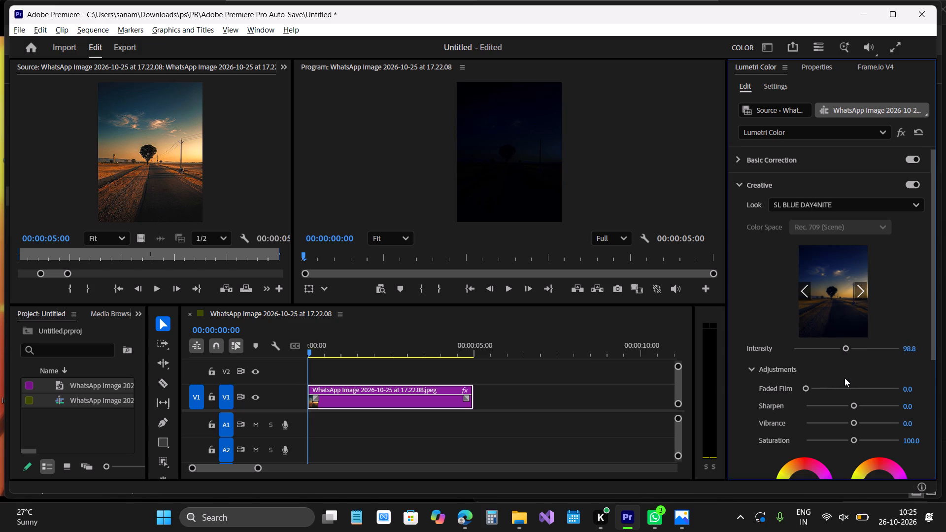
In the basic correction, raise the photo's temperature to about -76.3 and its exposure to about 0.4.
{"action": "left_click", "coordinate": [738, 168]}
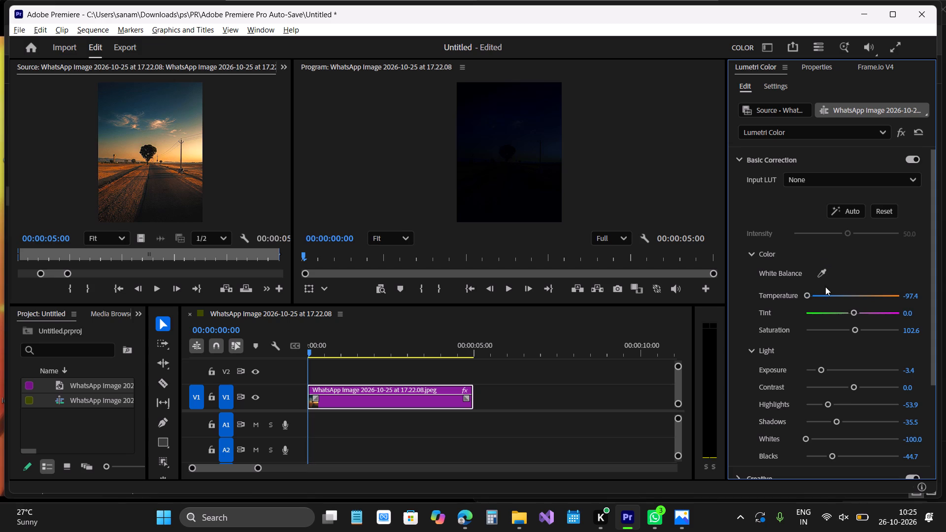
{"action": "left_click_drag", "start_coordinate": [809, 296], "coordinate": [815, 298]}
{"action": "left_click_drag", "start_coordinate": [820, 370], "coordinate": [846, 377]}
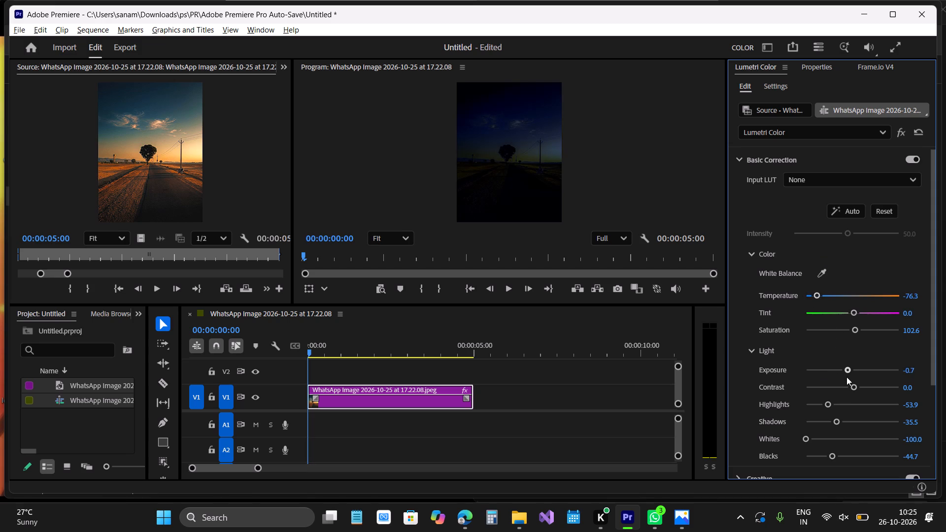
{"action": "left_click_drag", "start_coordinate": [846, 377], "coordinate": [933, 361]}
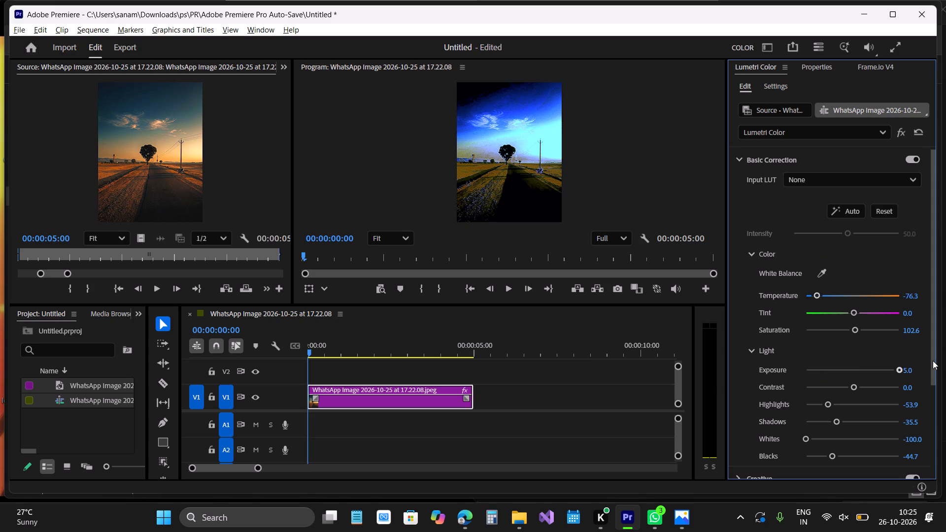
{"action": "left_click_drag", "start_coordinate": [933, 361], "coordinate": [860, 366]}
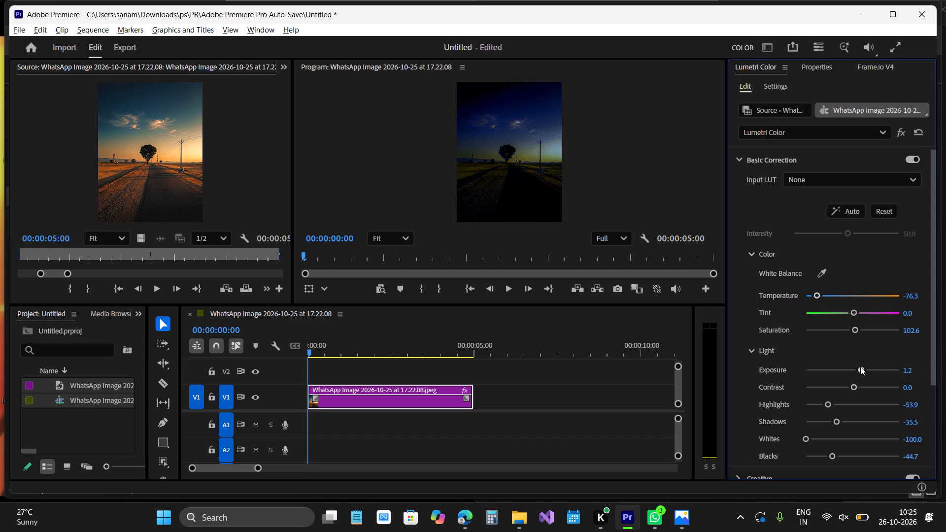
{"action": "left_click_drag", "start_coordinate": [860, 366], "coordinate": [855, 365]}
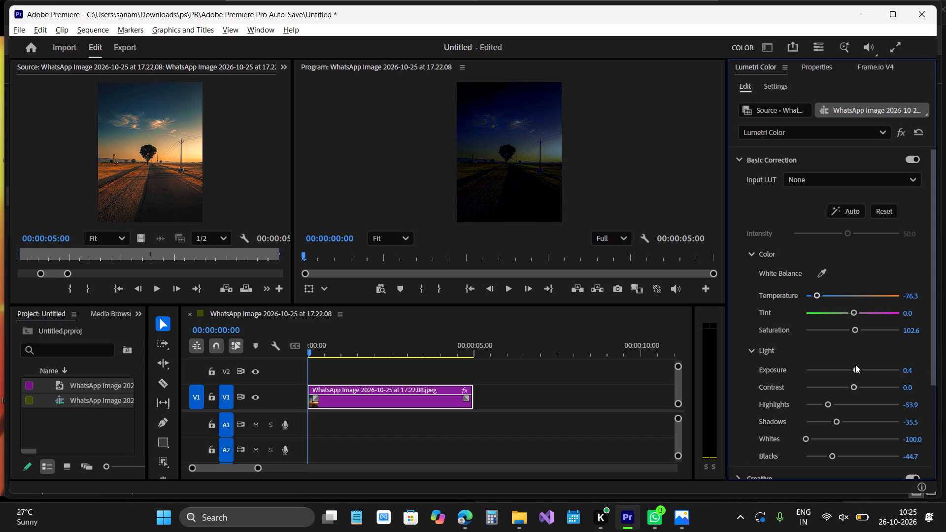
{"action": "left_click_drag", "start_coordinate": [855, 365], "coordinate": [855, 363]}
Raise the photo's whites to about -2.6 and its blacks to about -5.3.
{"action": "left_click_drag", "start_coordinate": [806, 437], "coordinate": [932, 428]}
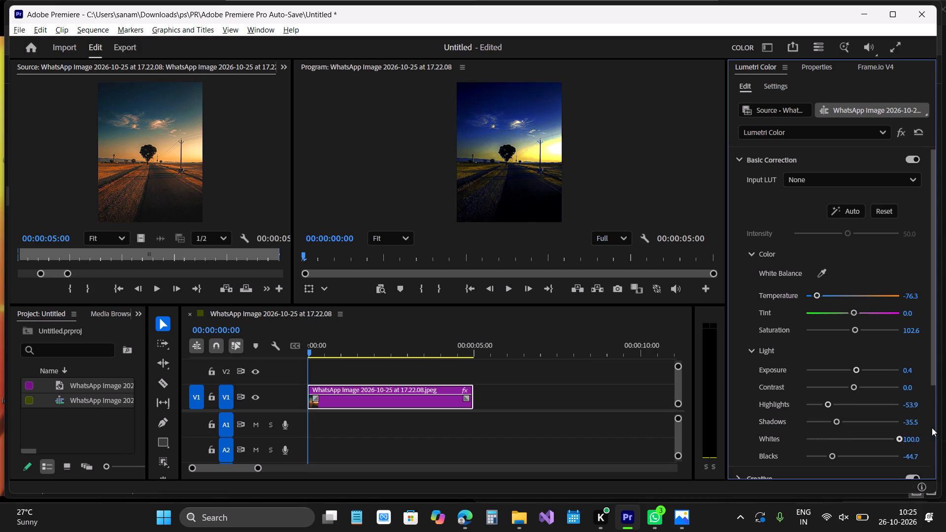
{"action": "left_click_drag", "start_coordinate": [932, 428], "coordinate": [850, 430]}
{"action": "left_click_drag", "start_coordinate": [833, 458], "coordinate": [835, 458]}
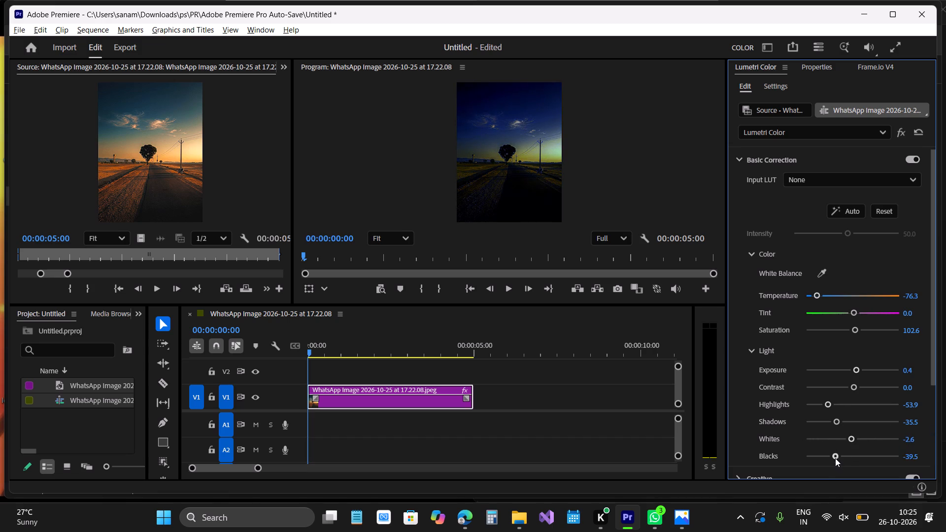
{"action": "left_click_drag", "start_coordinate": [835, 458], "coordinate": [849, 454]}
{"action": "left_click_drag", "start_coordinate": [849, 454], "coordinate": [847, 454]}
{"action": "left_click_drag", "start_coordinate": [847, 454], "coordinate": [849, 454]}
Lower the photo's shadows slightly to about -39.5.
{"action": "scroll", "coordinate": [845, 342], "scroll_direction": "down", "scroll_amount": 1}
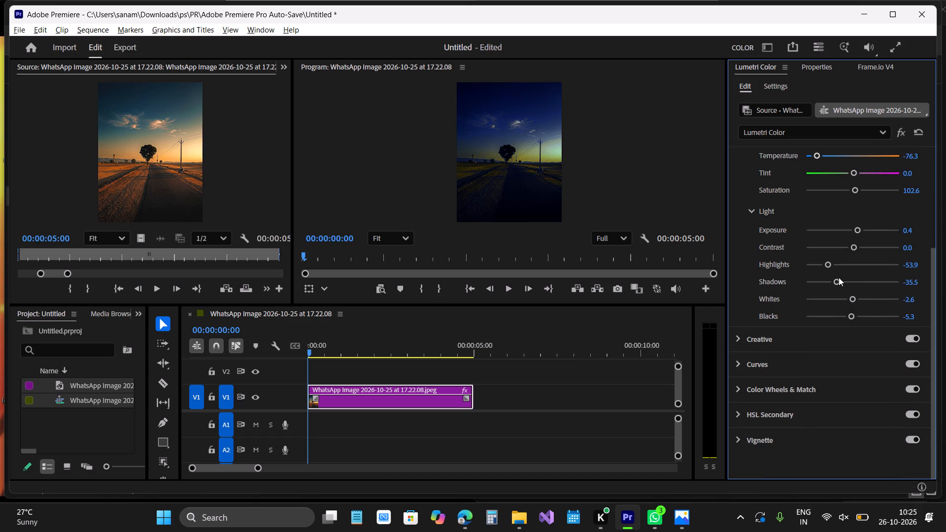
{"action": "left_click_drag", "start_coordinate": [839, 277], "coordinate": [833, 281]}
{"action": "left_click_drag", "start_coordinate": [833, 281], "coordinate": [833, 281]}
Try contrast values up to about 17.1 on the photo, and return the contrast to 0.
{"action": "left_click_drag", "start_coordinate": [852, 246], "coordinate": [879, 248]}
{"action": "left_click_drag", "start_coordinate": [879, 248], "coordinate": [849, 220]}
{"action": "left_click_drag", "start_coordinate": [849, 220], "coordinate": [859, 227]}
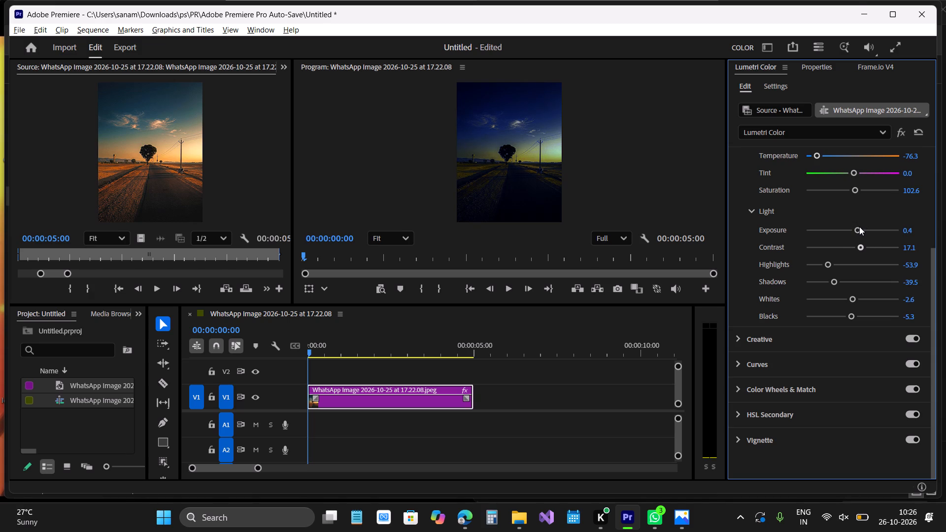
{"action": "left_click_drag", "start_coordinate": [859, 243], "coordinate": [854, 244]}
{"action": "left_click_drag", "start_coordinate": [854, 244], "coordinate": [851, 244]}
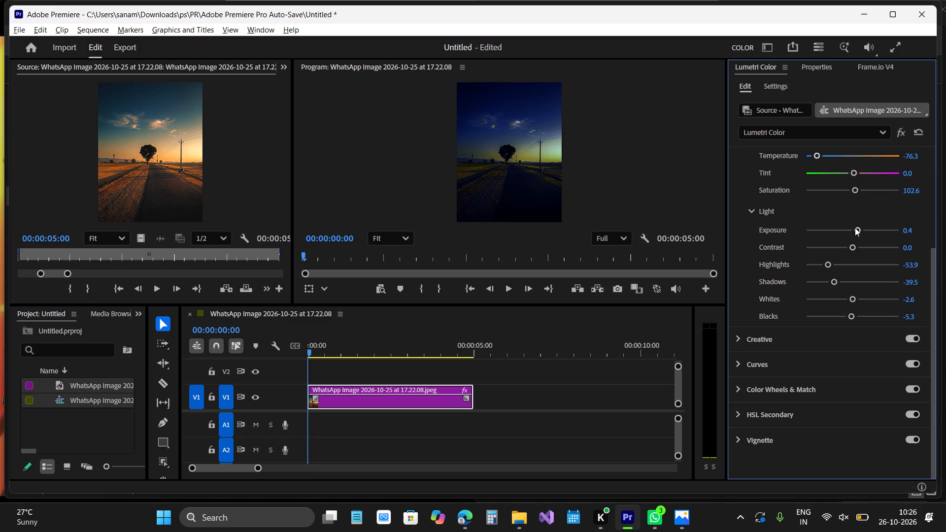
Fine-tune the photo's exposure to about 0.3.
{"action": "left_click", "coordinate": [855, 228]}
Sample the glow above the horizon beside the pole for the Hue vs Sat curve and raise its middle green point slightly.
{"action": "scroll", "coordinate": [857, 318], "scroll_direction": "down", "scroll_amount": 2}
{"action": "left_click", "coordinate": [737, 368]}
{"action": "scroll", "coordinate": [792, 385], "scroll_direction": "down", "scroll_amount": 1}
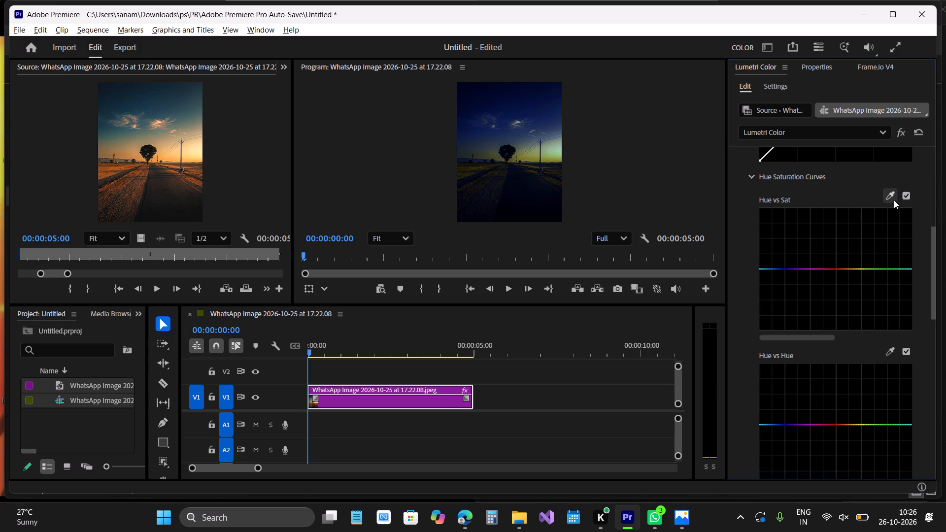
{"action": "left_click", "coordinate": [894, 199]}
{"action": "left_click", "coordinate": [553, 153]}
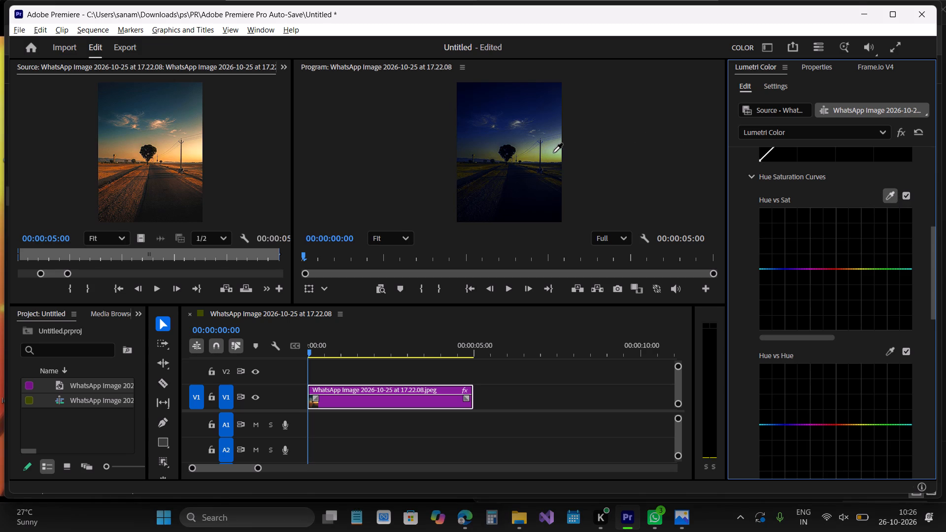
{"action": "left_click", "coordinate": [884, 268]}
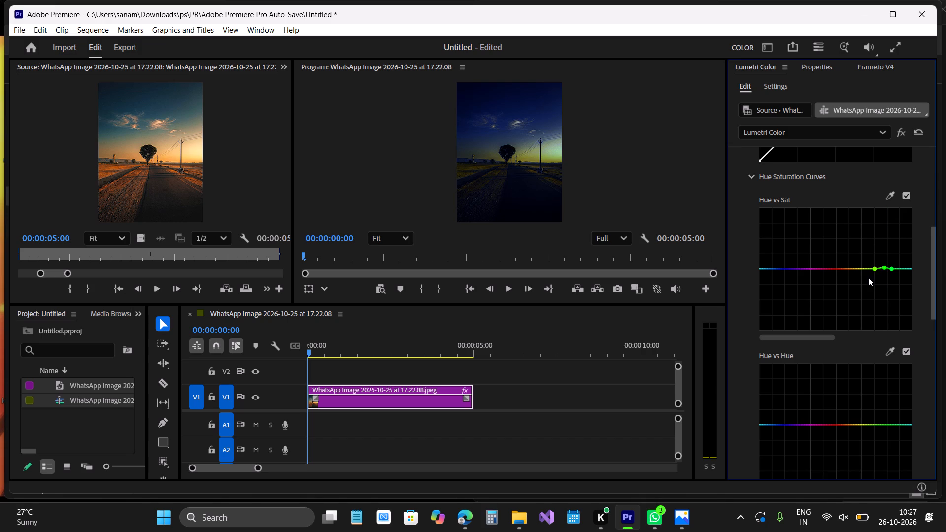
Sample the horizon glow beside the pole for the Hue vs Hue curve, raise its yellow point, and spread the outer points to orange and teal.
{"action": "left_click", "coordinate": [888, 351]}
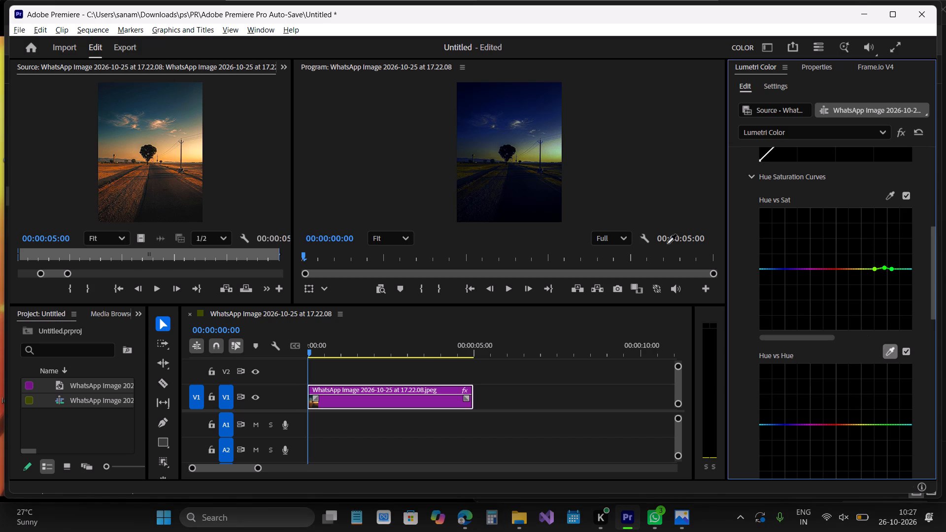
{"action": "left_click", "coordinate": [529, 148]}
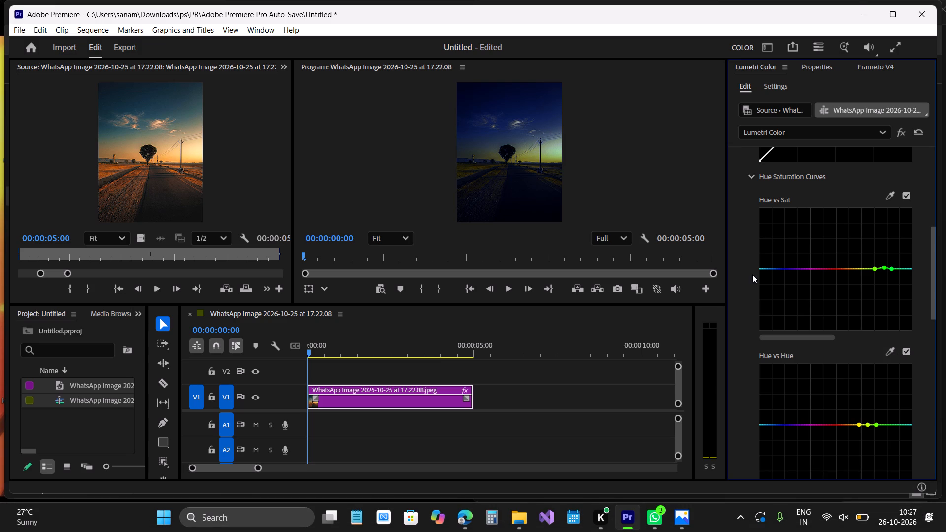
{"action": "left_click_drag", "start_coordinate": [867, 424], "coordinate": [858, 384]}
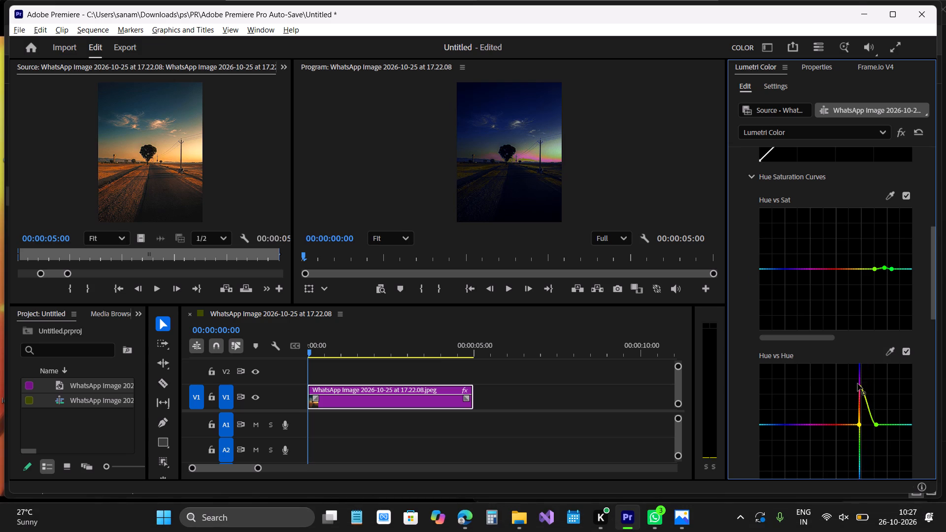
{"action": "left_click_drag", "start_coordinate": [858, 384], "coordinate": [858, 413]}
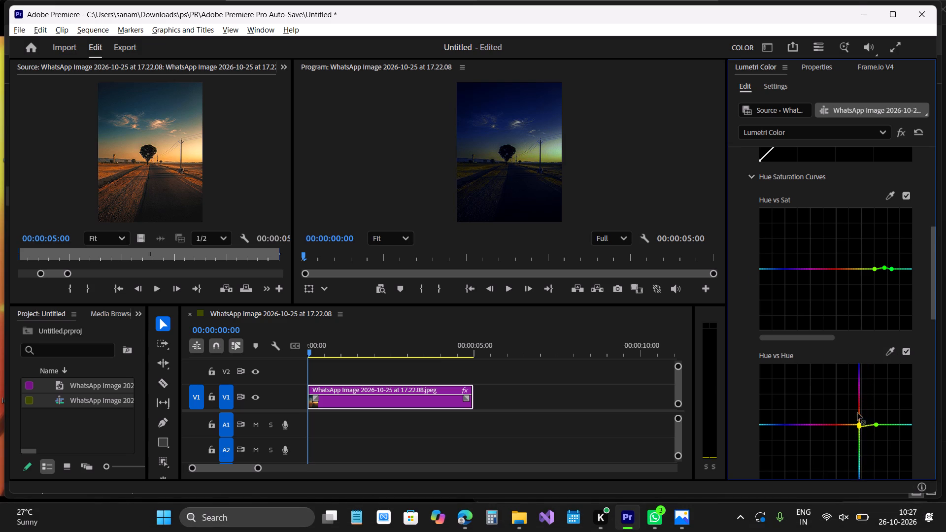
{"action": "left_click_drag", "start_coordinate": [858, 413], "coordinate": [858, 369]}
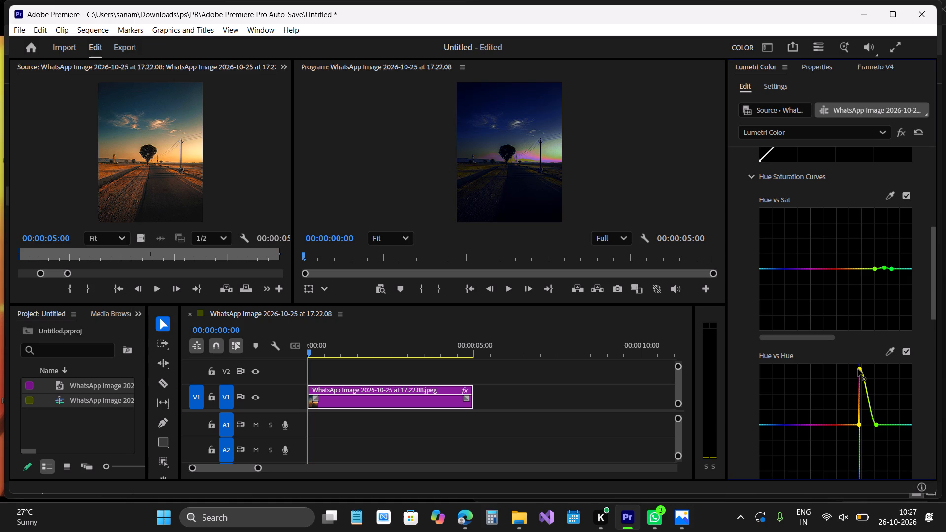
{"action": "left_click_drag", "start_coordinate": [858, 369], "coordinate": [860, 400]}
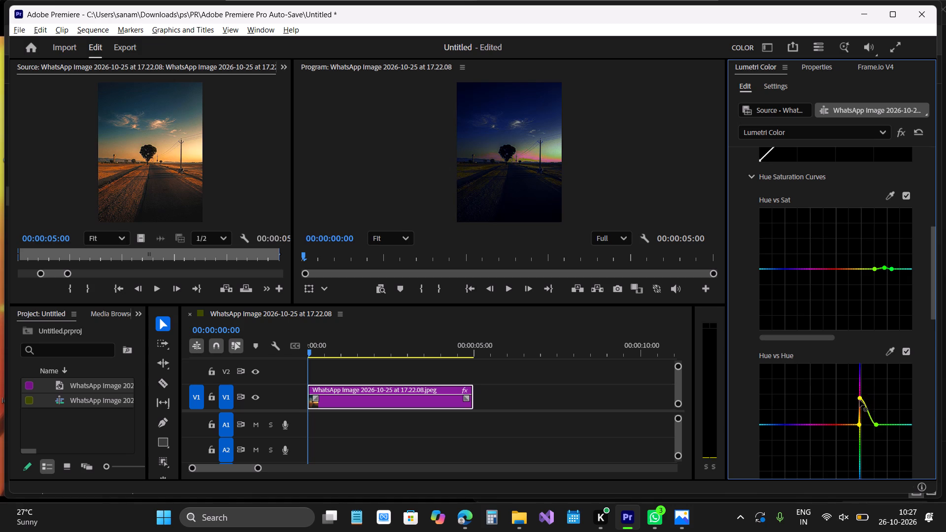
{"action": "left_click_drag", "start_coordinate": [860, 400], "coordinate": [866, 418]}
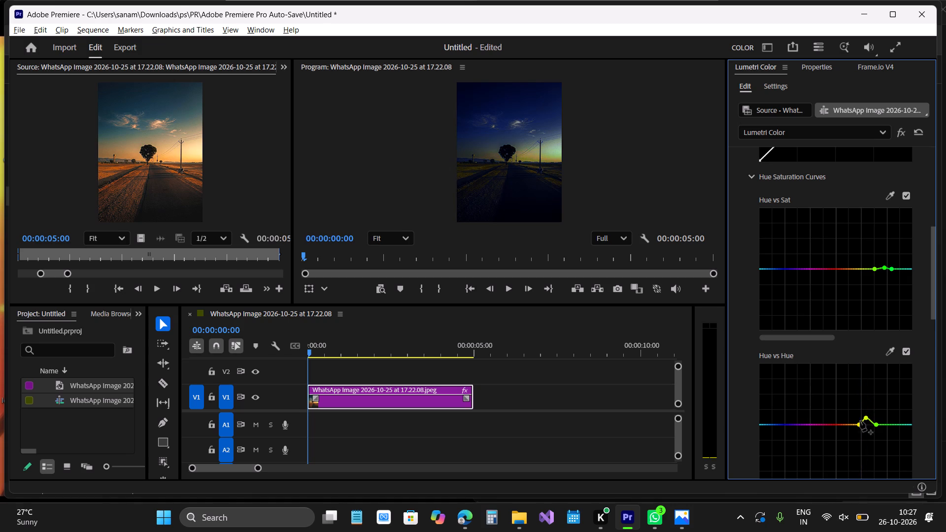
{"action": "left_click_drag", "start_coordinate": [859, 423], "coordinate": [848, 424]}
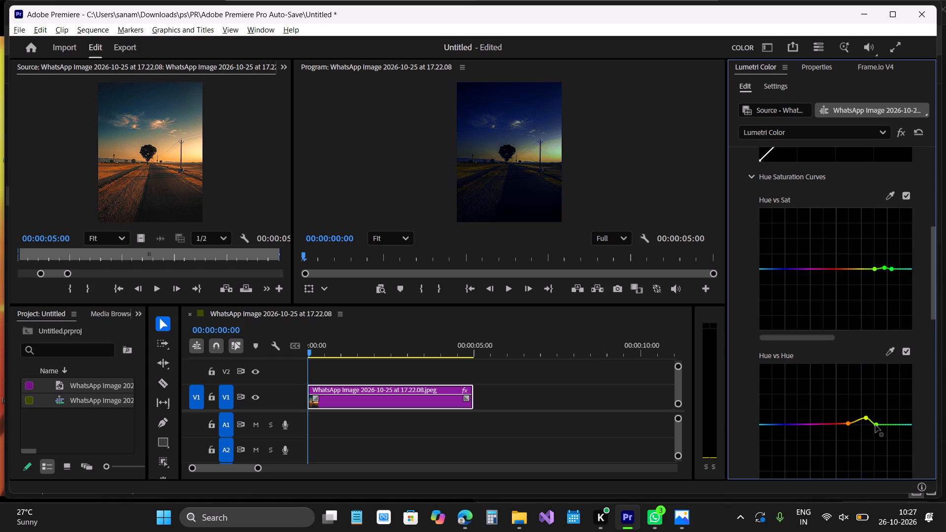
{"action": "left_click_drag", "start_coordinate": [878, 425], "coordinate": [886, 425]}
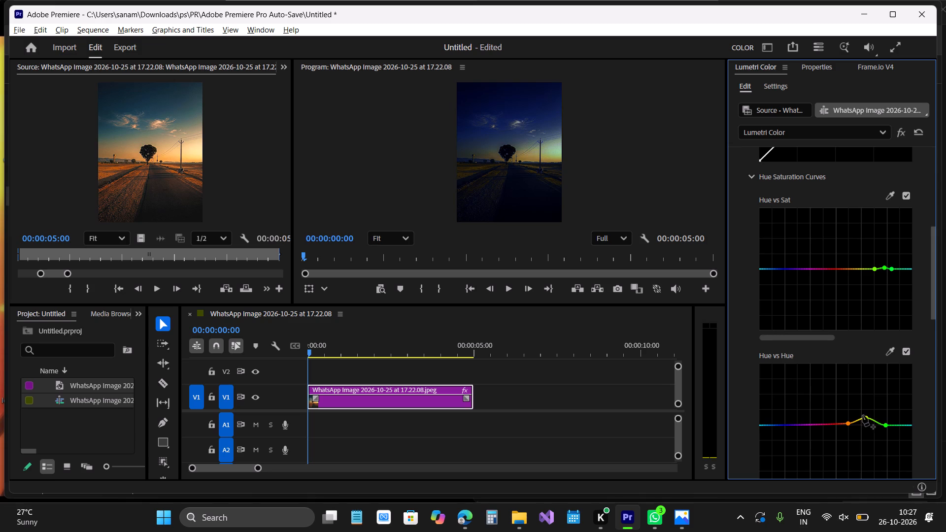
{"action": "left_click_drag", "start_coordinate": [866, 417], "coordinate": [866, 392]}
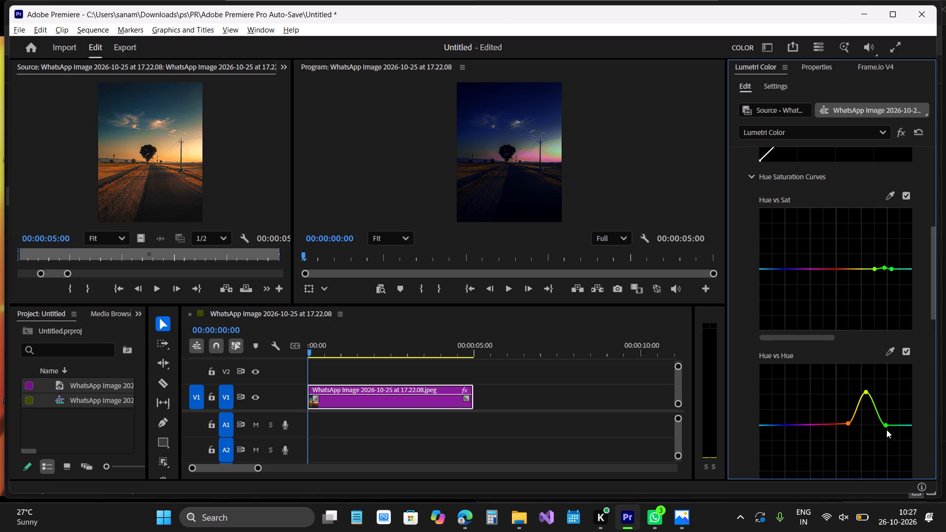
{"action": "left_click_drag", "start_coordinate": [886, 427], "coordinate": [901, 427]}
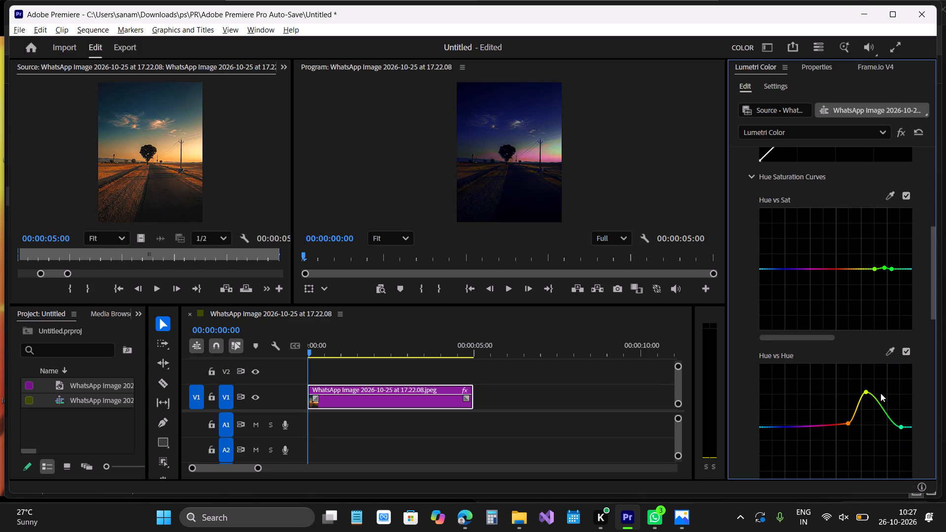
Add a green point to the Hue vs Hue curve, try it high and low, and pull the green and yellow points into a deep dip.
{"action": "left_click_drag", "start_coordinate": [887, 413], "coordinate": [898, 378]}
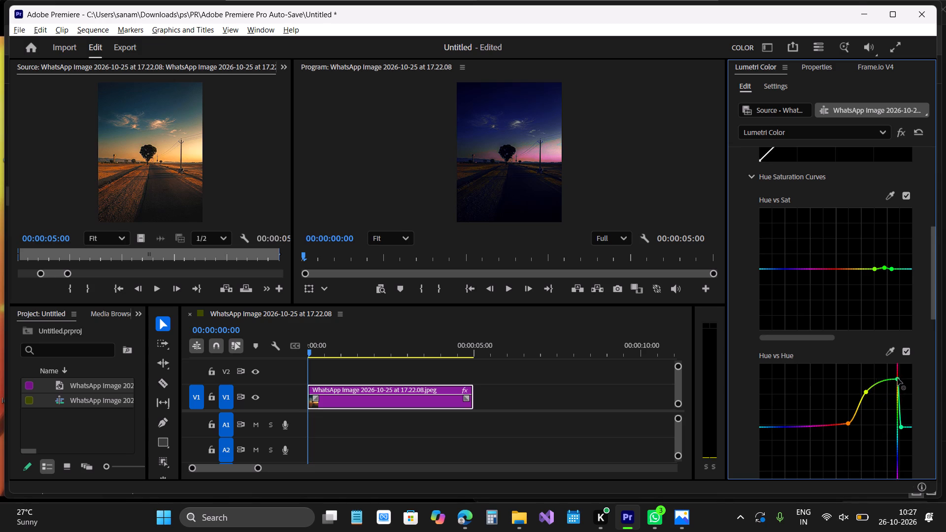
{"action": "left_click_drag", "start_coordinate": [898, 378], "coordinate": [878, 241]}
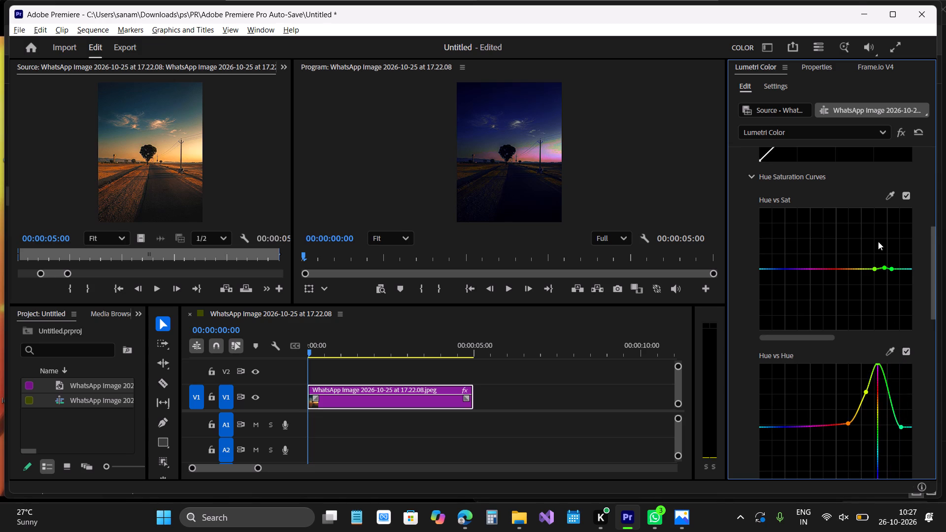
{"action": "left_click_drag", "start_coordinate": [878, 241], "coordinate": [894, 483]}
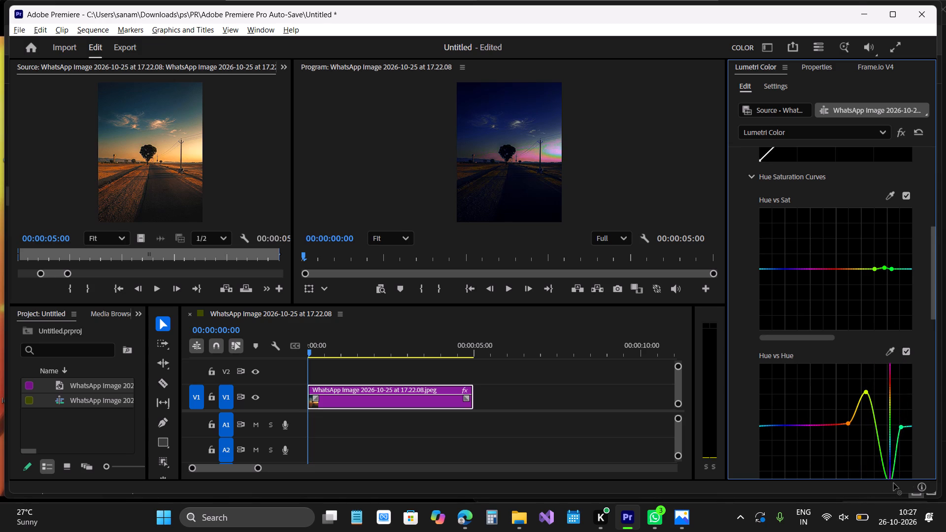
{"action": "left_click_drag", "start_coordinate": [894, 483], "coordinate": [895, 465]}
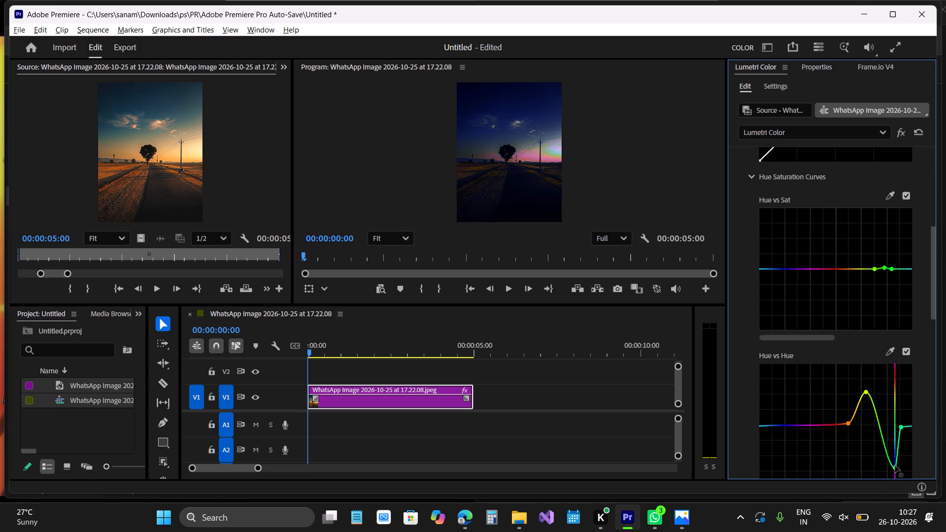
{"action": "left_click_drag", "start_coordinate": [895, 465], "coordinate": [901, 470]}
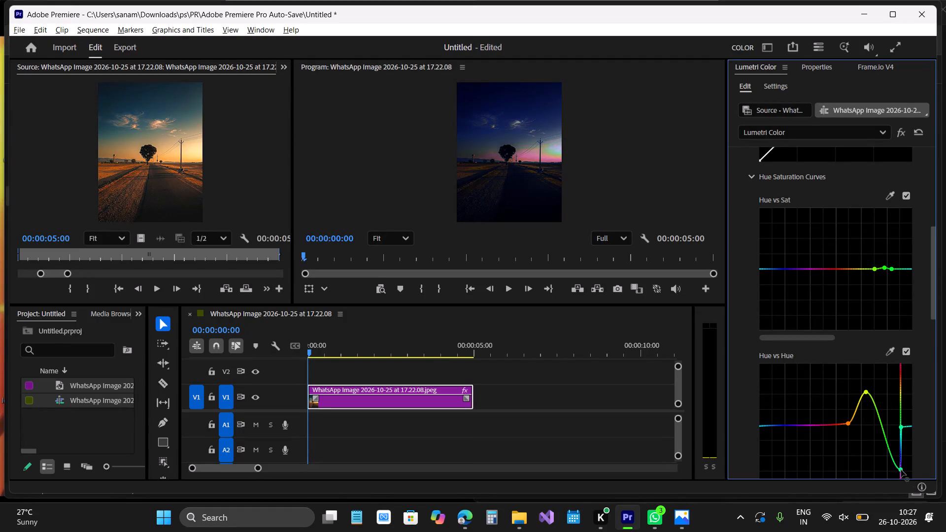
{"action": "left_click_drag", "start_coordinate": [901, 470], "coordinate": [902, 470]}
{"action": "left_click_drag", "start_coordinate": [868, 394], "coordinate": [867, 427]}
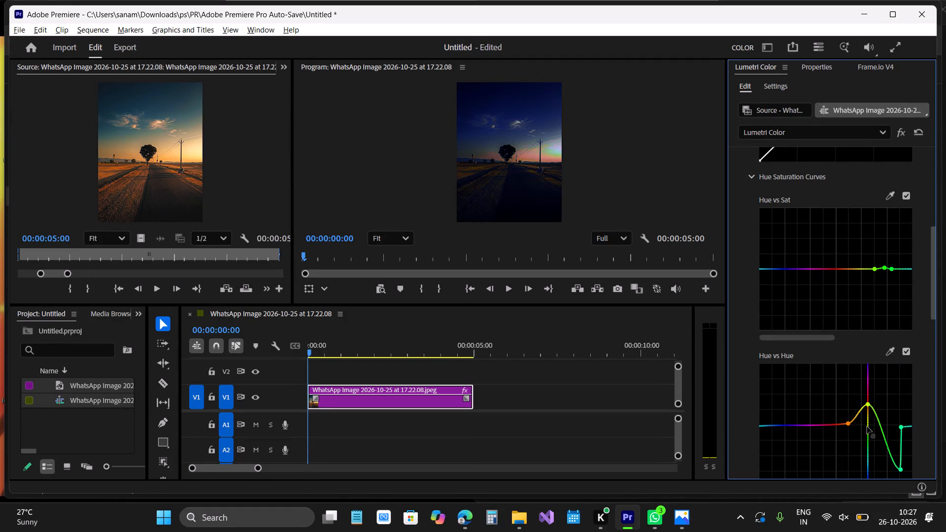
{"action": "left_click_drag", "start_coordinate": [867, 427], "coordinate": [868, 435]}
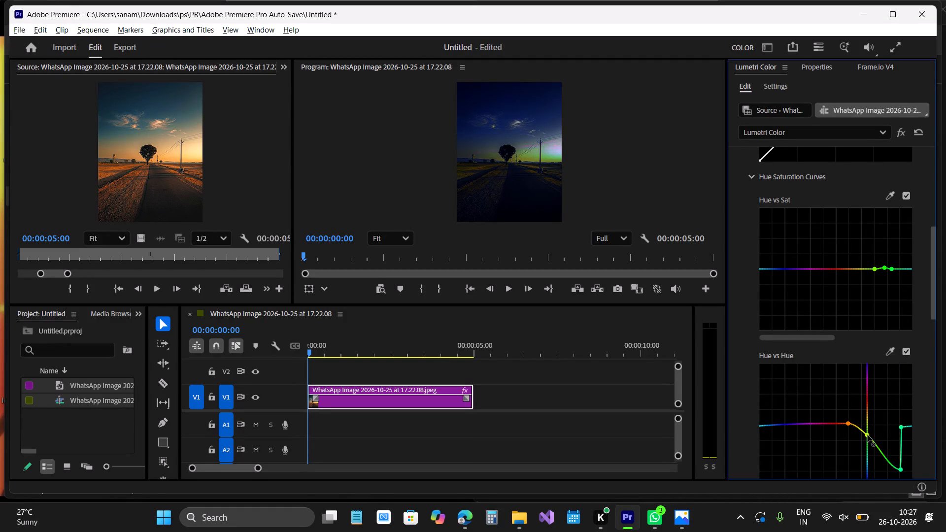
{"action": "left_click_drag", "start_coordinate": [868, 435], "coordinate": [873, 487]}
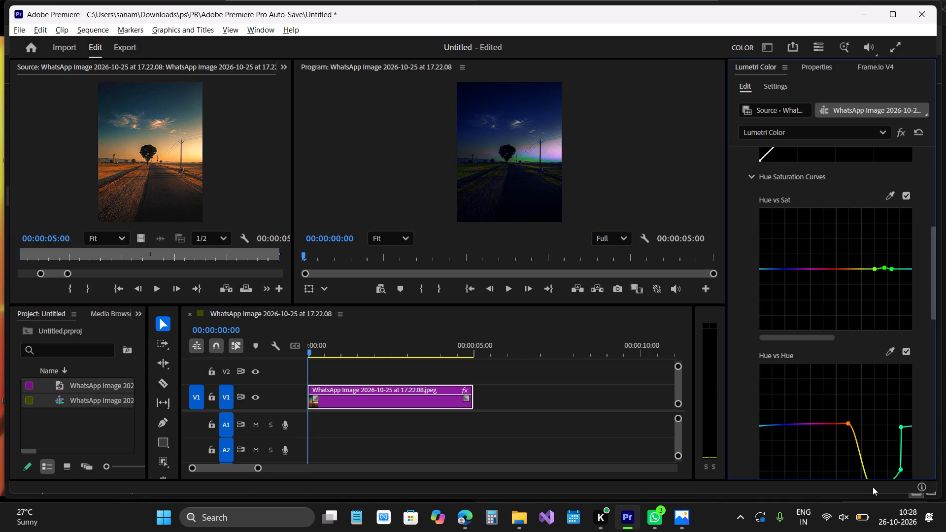
Disable the Hue vs Hue curve on the photo.
{"action": "left_click", "coordinate": [903, 355]}
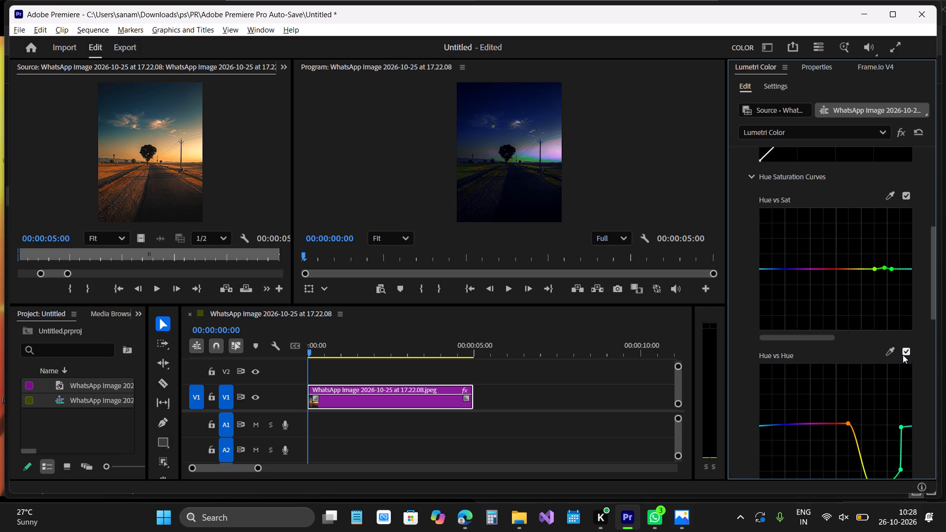
{"action": "left_click", "coordinate": [903, 355]}
{"action": "left_click", "coordinate": [903, 355]}
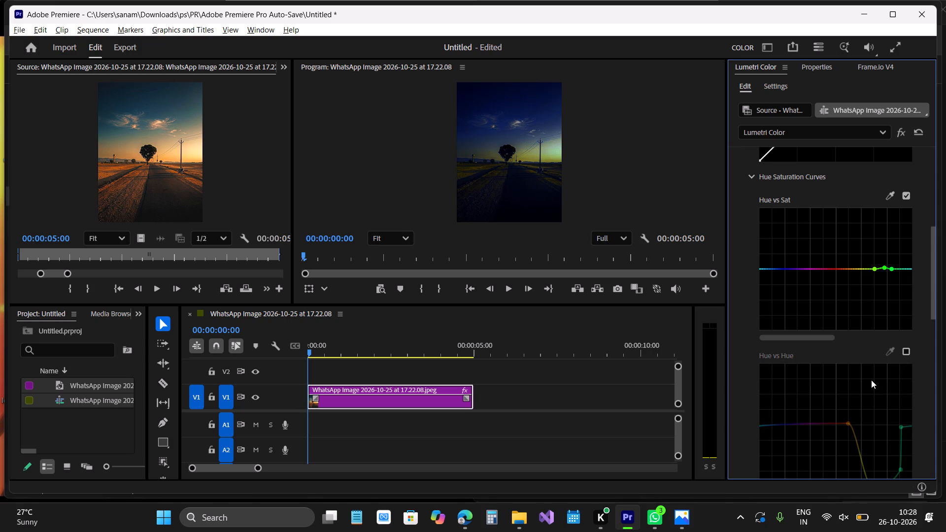
Export the current frame as an 8-bit PNG still to the Downloads folder, keeping the default name and importing it into the project.
{"action": "scroll", "coordinate": [871, 380], "scroll_direction": "down", "scroll_amount": 2}
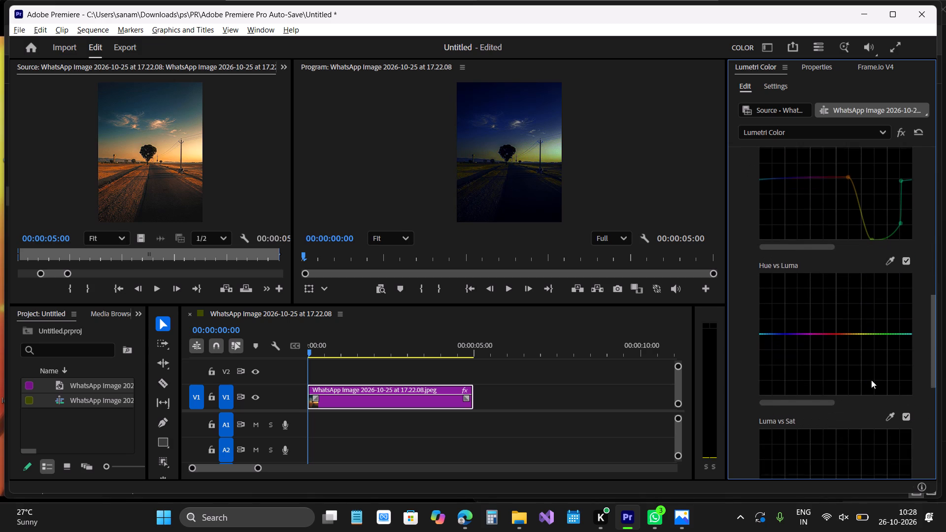
{"action": "scroll", "coordinate": [871, 380], "scroll_direction": "down", "scroll_amount": 1}
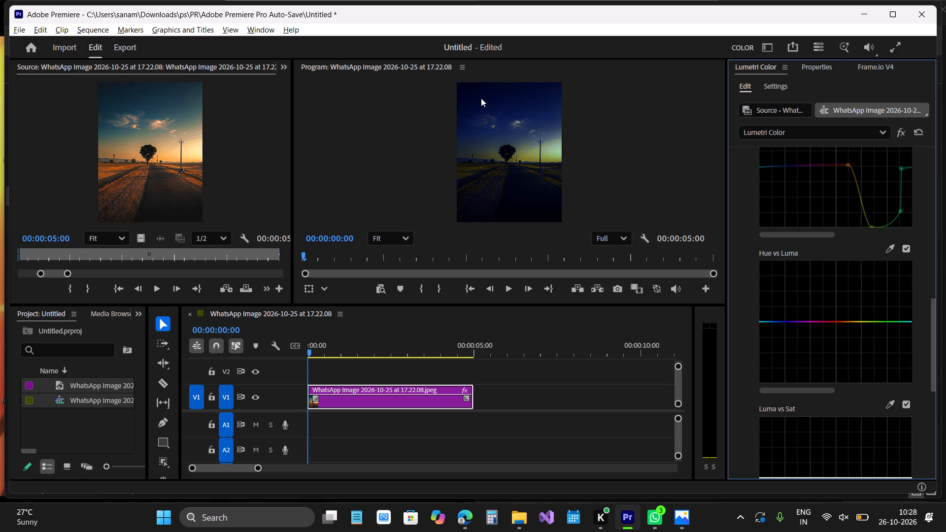
{"action": "left_click", "coordinate": [620, 290]}
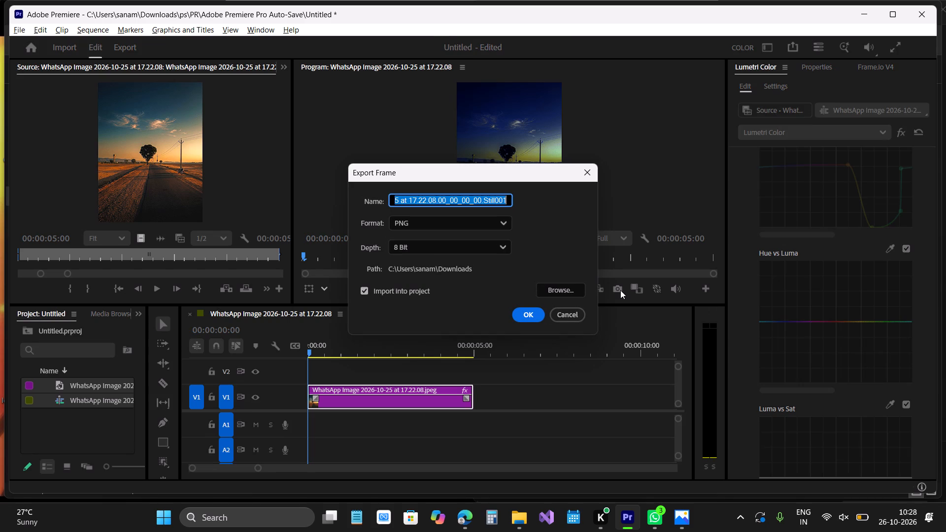
{"action": "scroll", "coordinate": [620, 290], "scroll_direction": "up", "scroll_amount": 1}
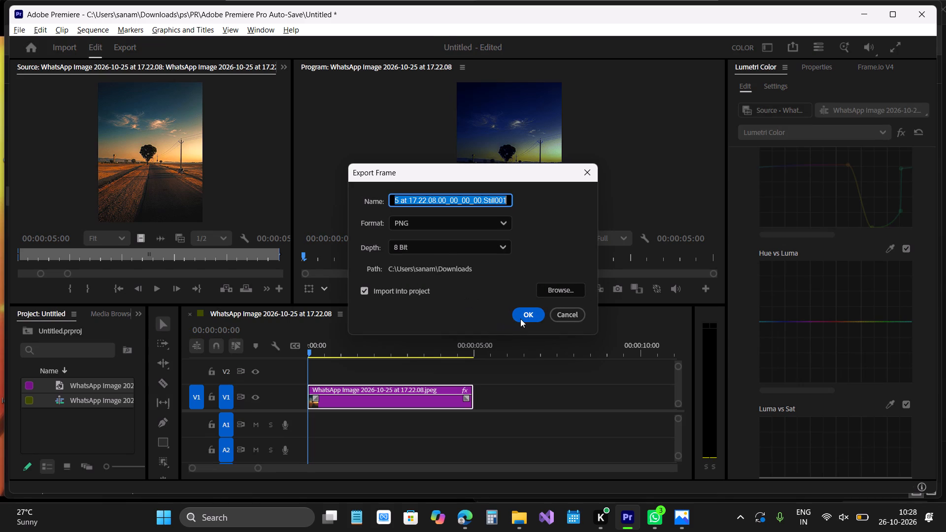
{"action": "left_click", "coordinate": [521, 318]}
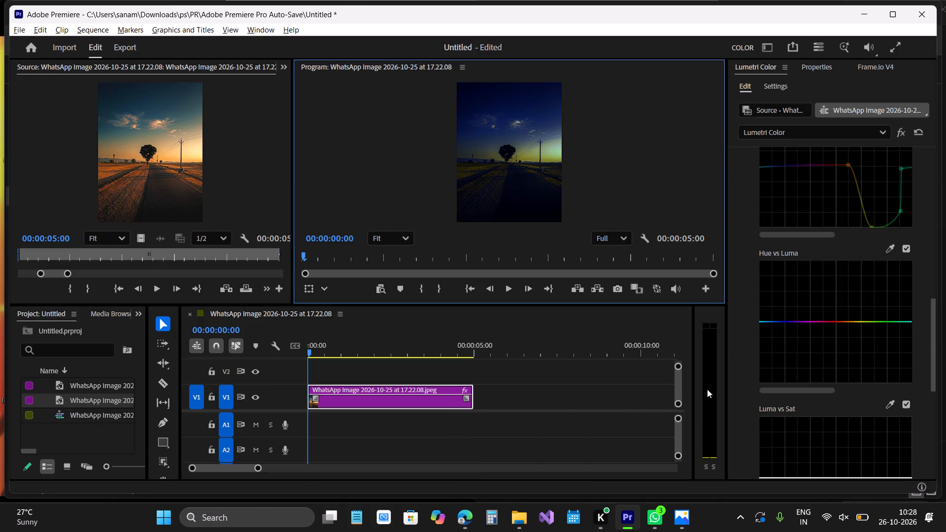
Switch to File Explorer, open the exported night-scene still from Downloads to review it, and minimize the image viewer and folder window.
{"action": "left_click", "coordinate": [516, 531]}
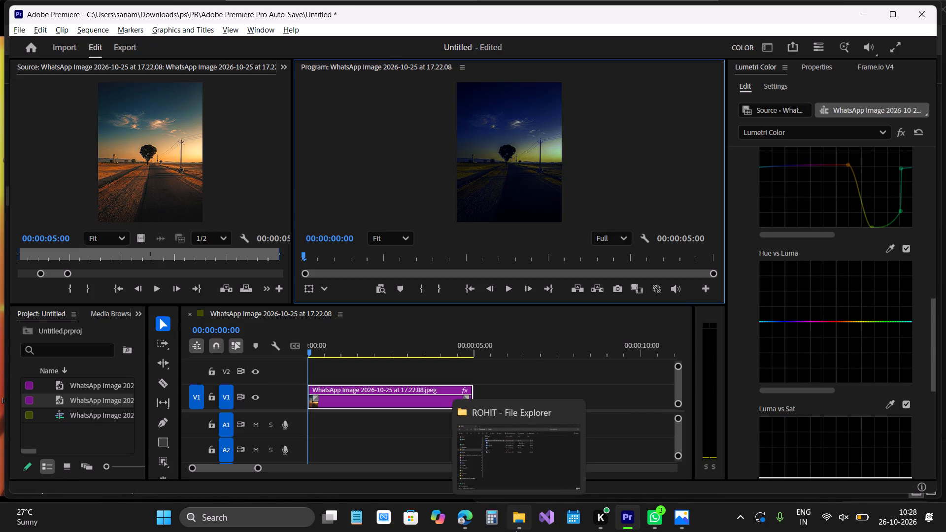
{"action": "scroll", "coordinate": [359, 248], "scroll_direction": "up", "scroll_amount": 7}
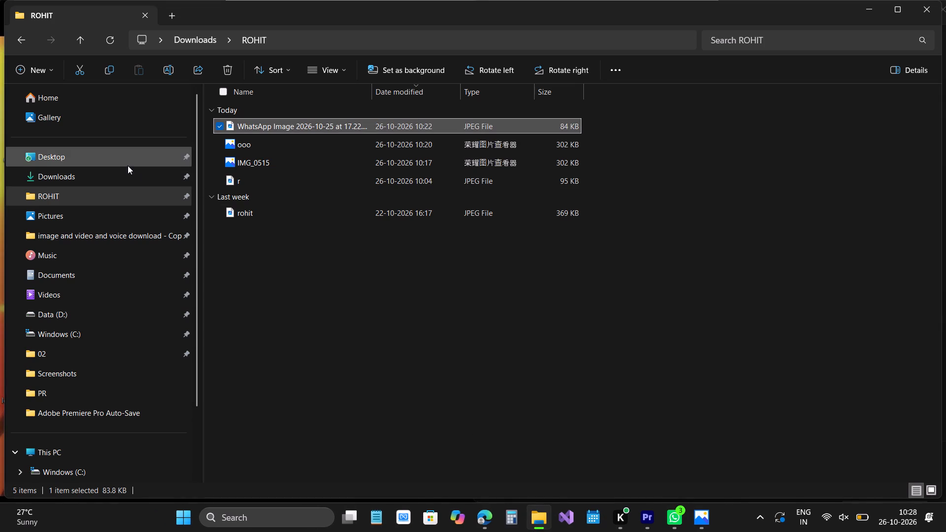
{"action": "left_click", "coordinate": [94, 386]}
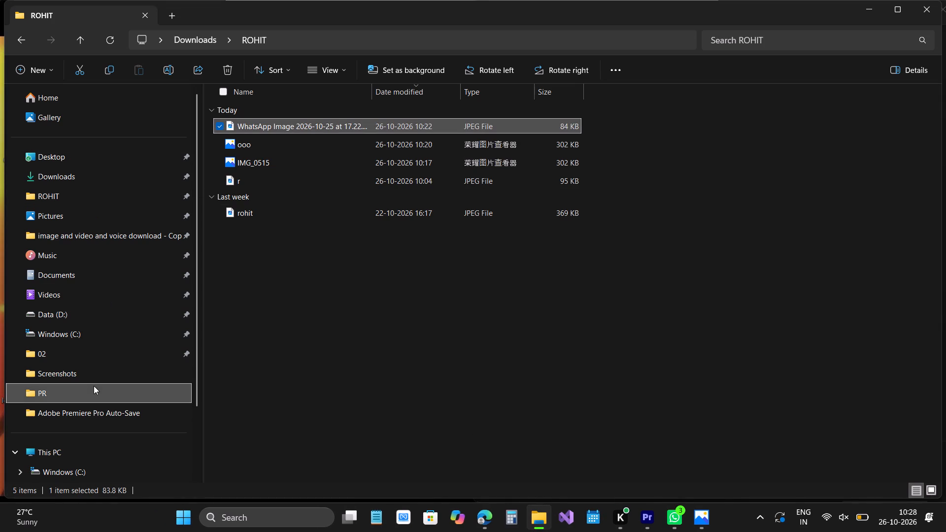
{"action": "left_click", "coordinate": [90, 178]}
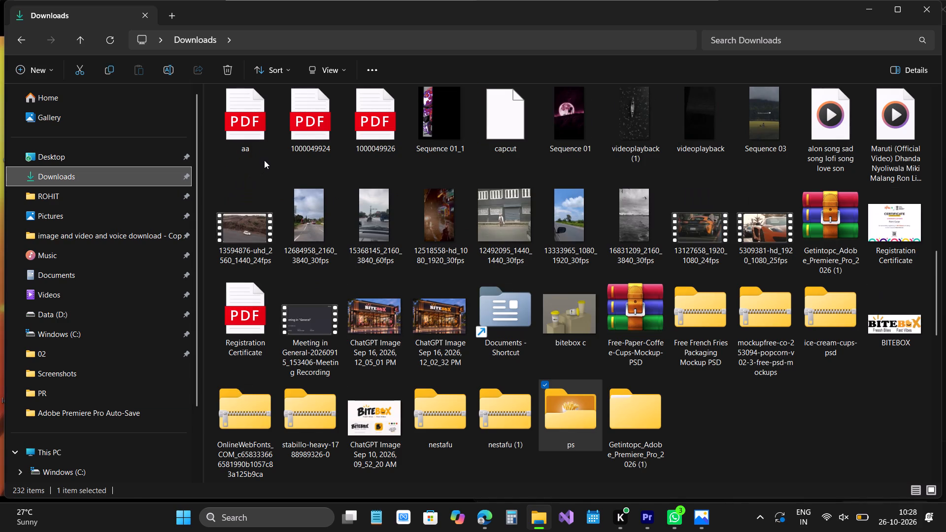
{"action": "scroll", "coordinate": [264, 160], "scroll_direction": "up", "scroll_amount": 19}
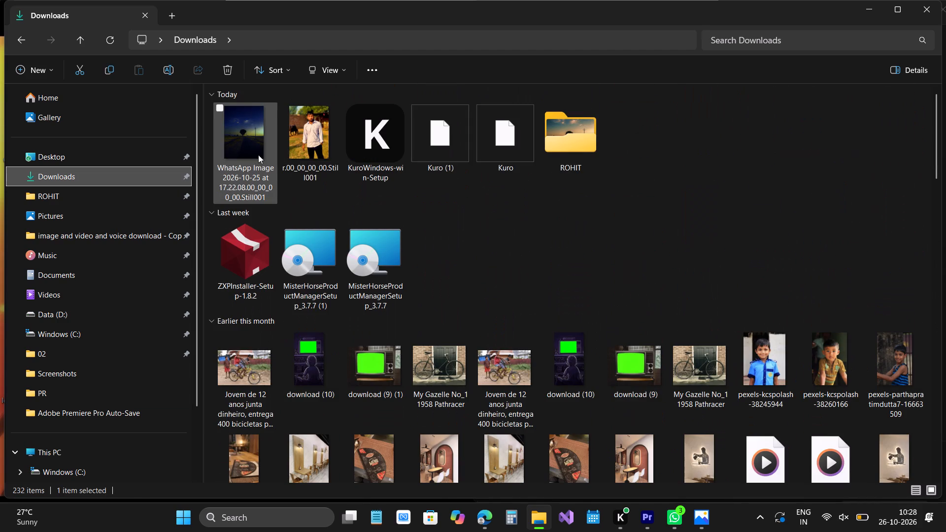
{"action": "double_click", "coordinate": [247, 146]}
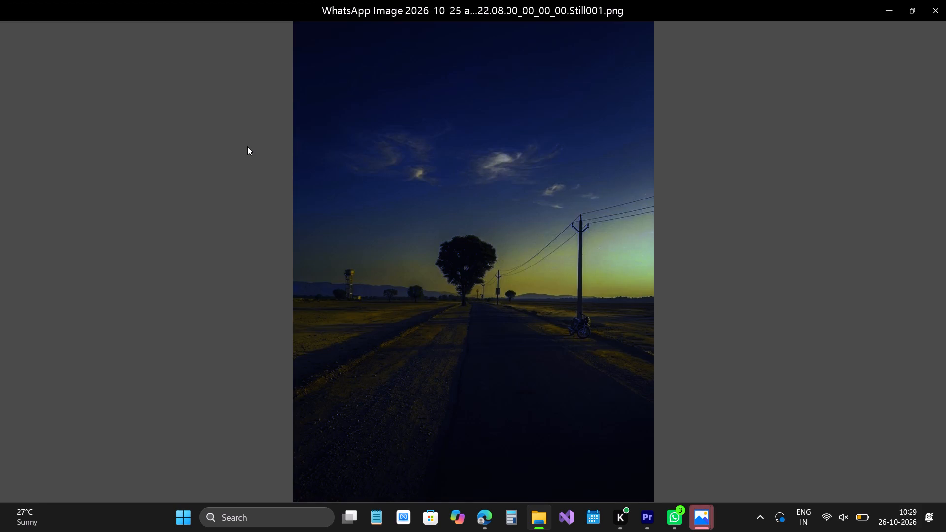
{"action": "key", "text": "w"}
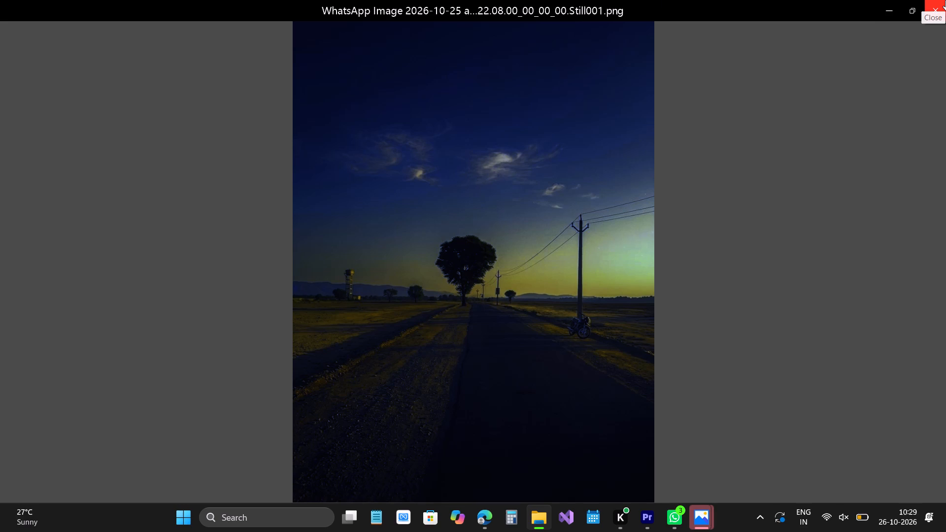
{"action": "left_click", "coordinate": [890, 16]}
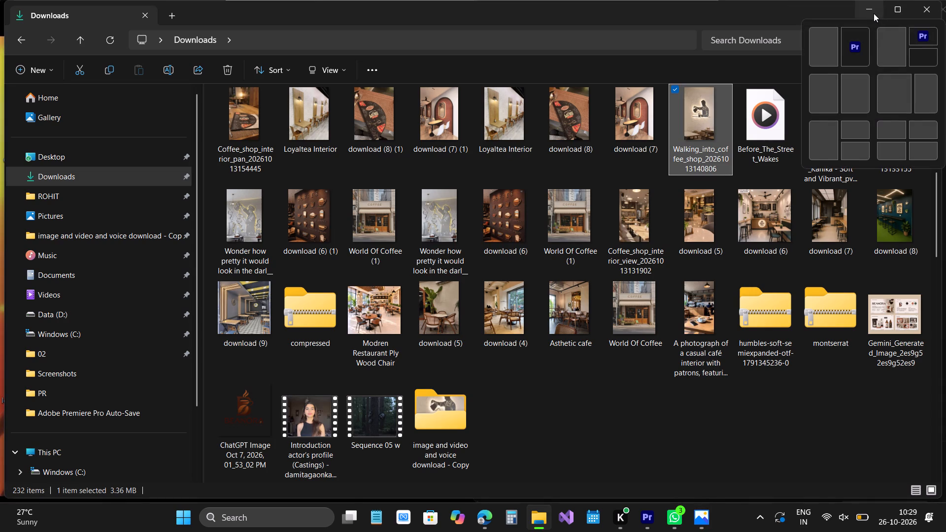
{"action": "left_click", "coordinate": [874, 13]}
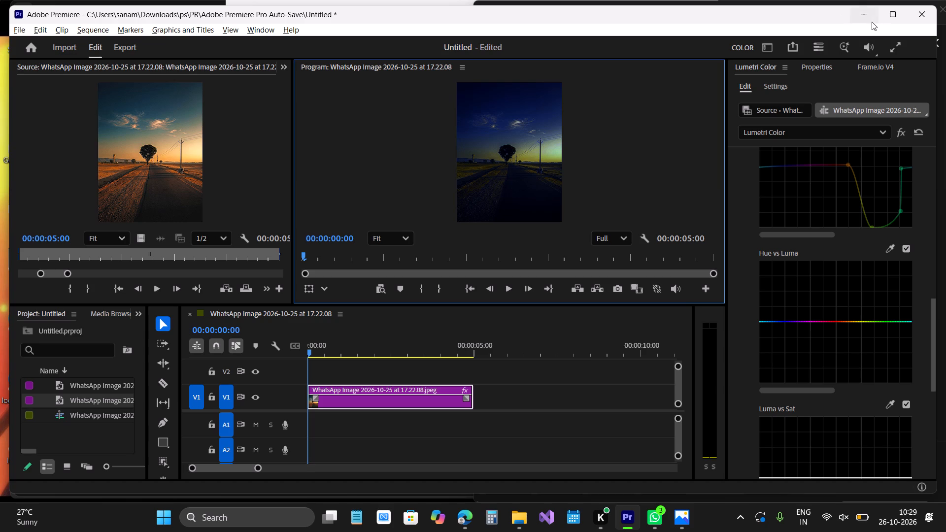
Close Premiere Pro and save the changes to Untitled.prproj.
{"action": "left_click", "coordinate": [914, 13]}
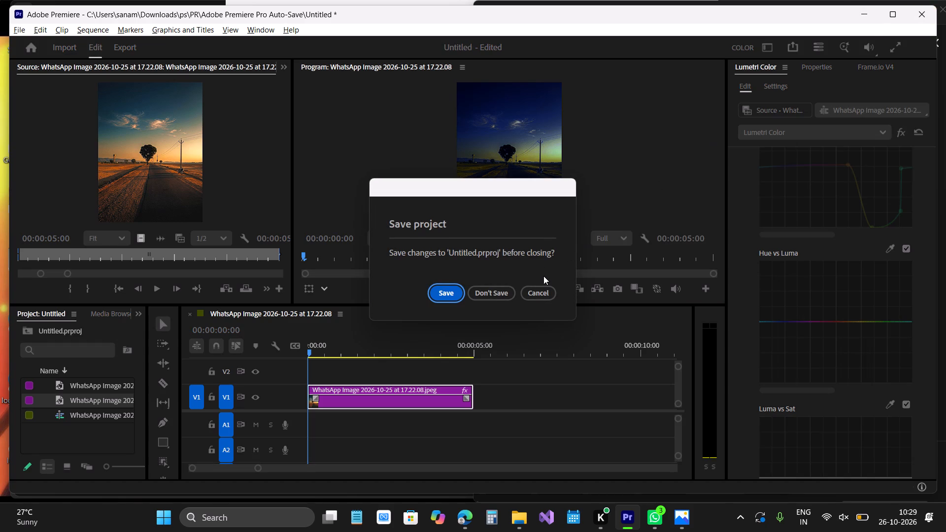
{"action": "left_click", "coordinate": [446, 291]}
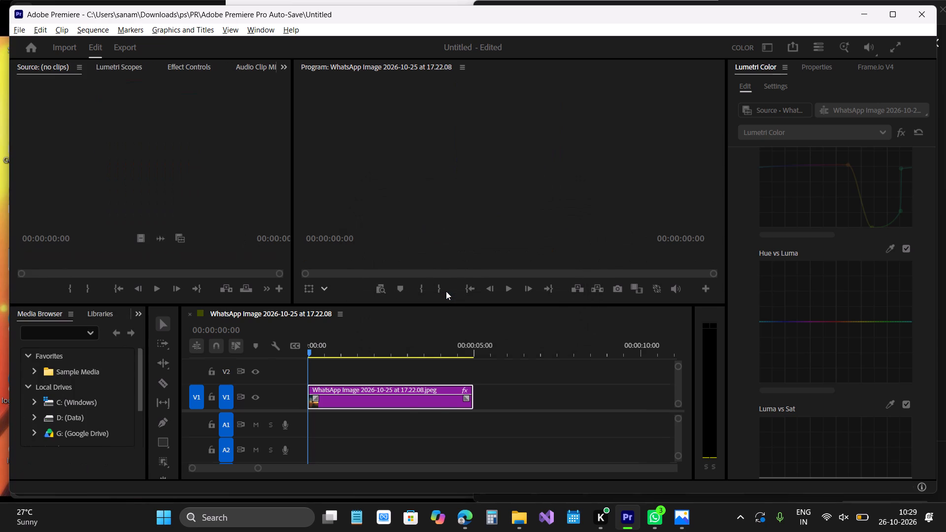